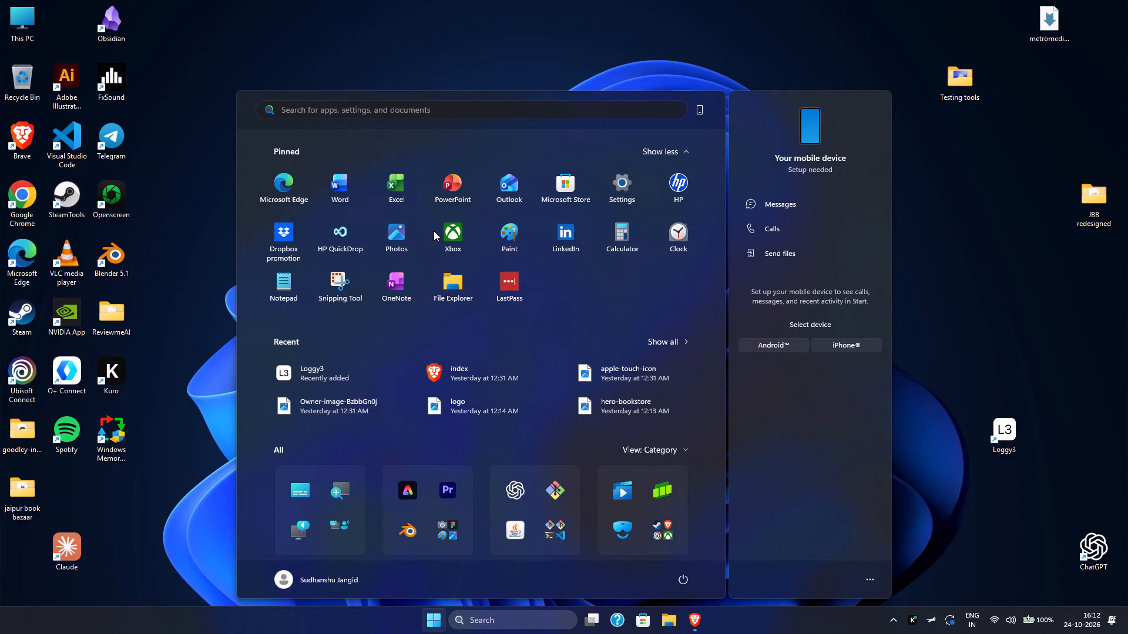
# Search the installed apps for "express" and launch Adobe Express.
pyautogui.write('exp')
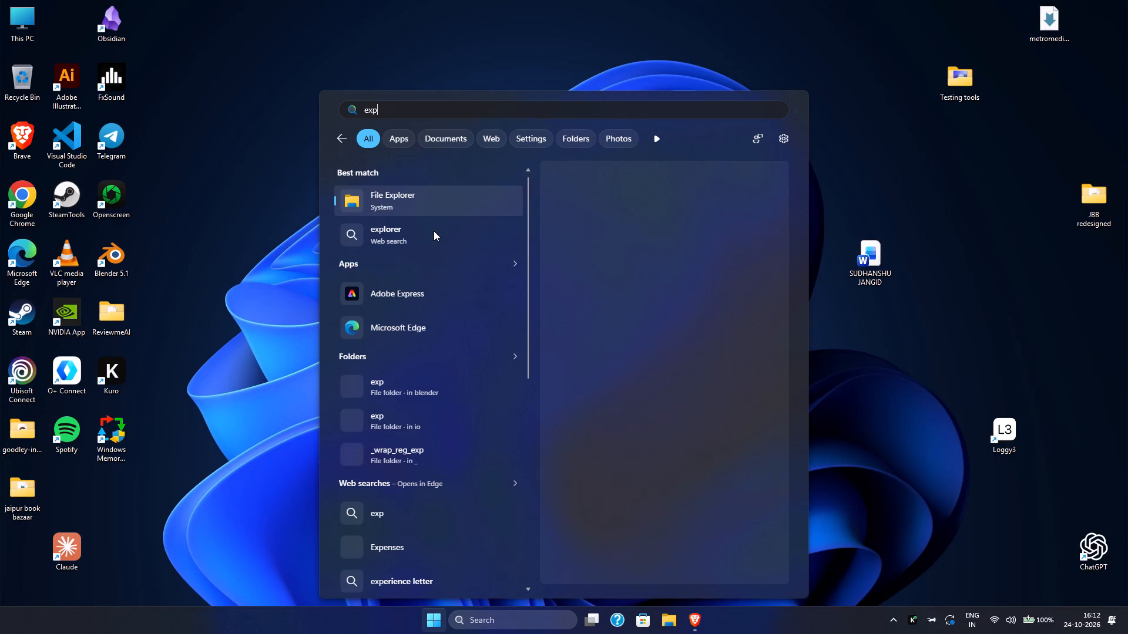
pyautogui.press('BackSpace')
pyautogui.press('BackSpace')
pyautogui.press('BackSpace')
pyautogui.press('BackSpace')
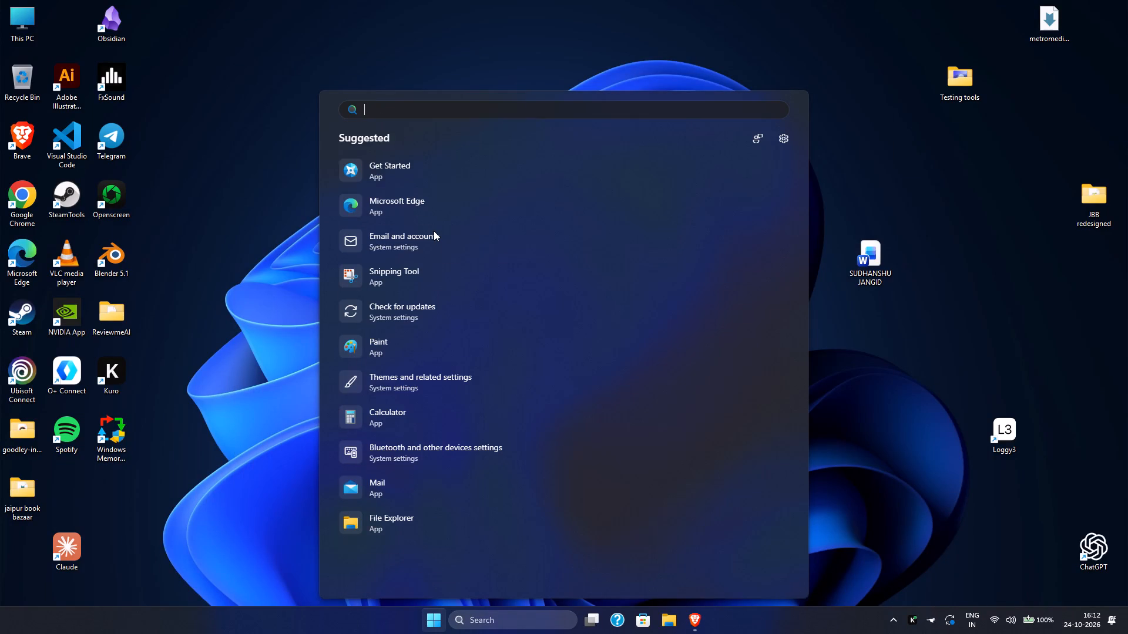
pyautogui.write('express')
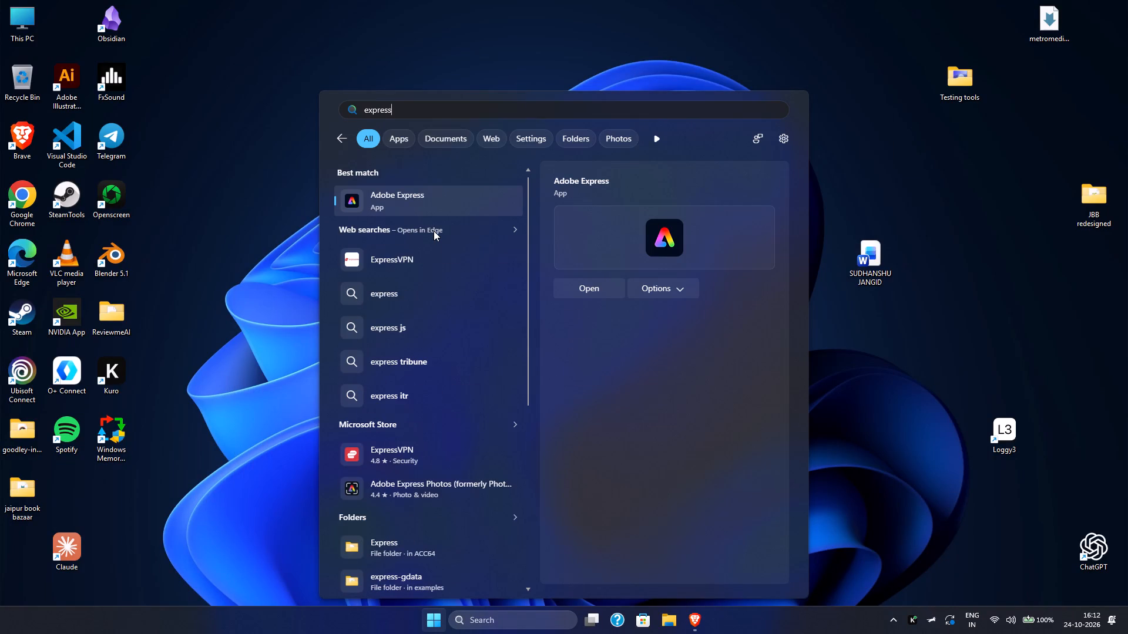
pyautogui.click(457, 201)
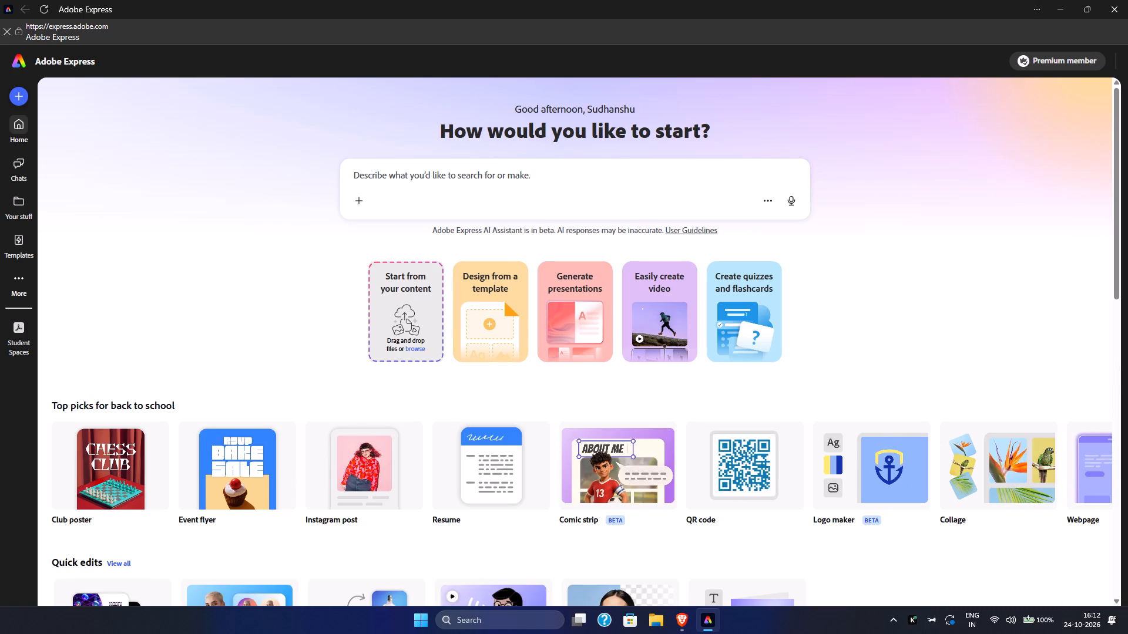
# Look through the Adobe Express home page, examining the top picks, quick edits, templates and prompt suggestions.
pyautogui.scroll(-2, 339, 446)
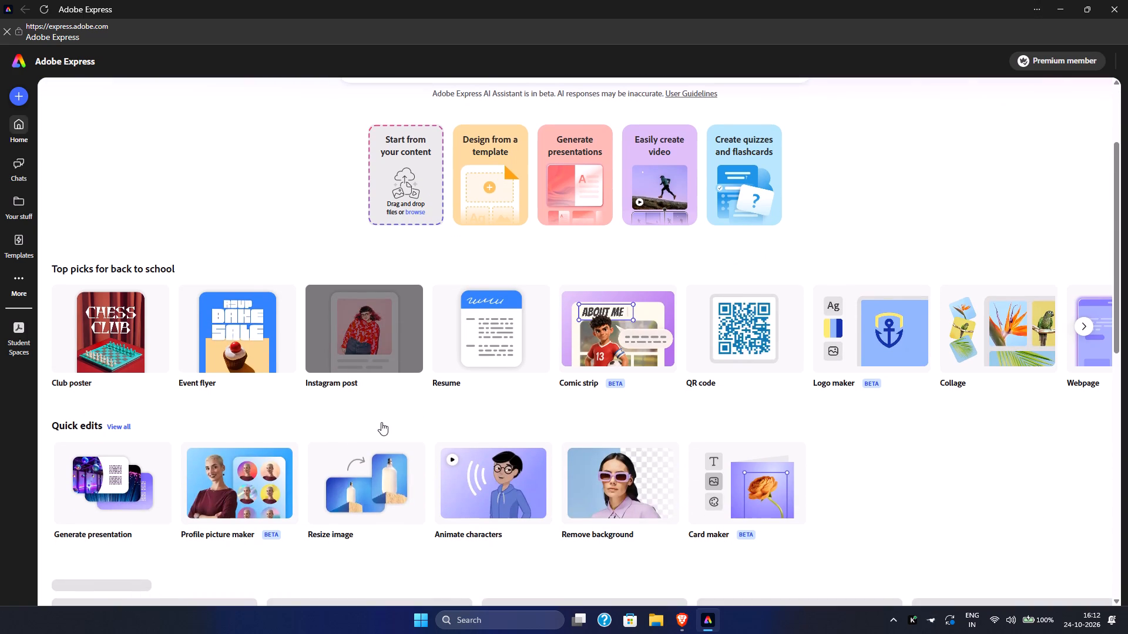
pyautogui.scroll(-1, 445, 421)
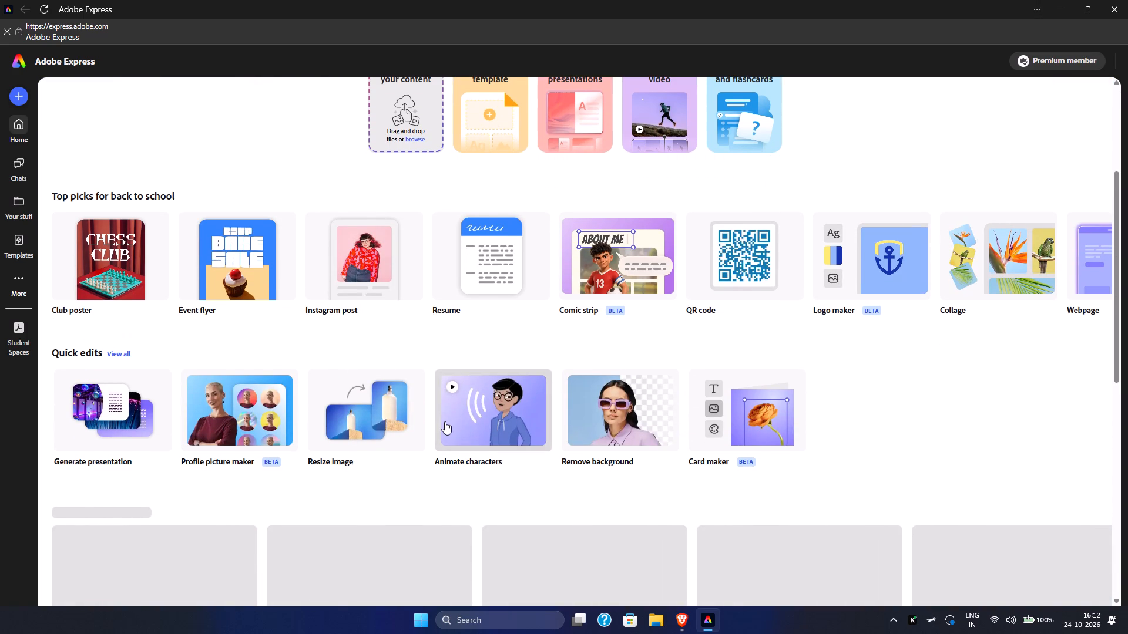
pyautogui.scroll(-1, 457, 486)
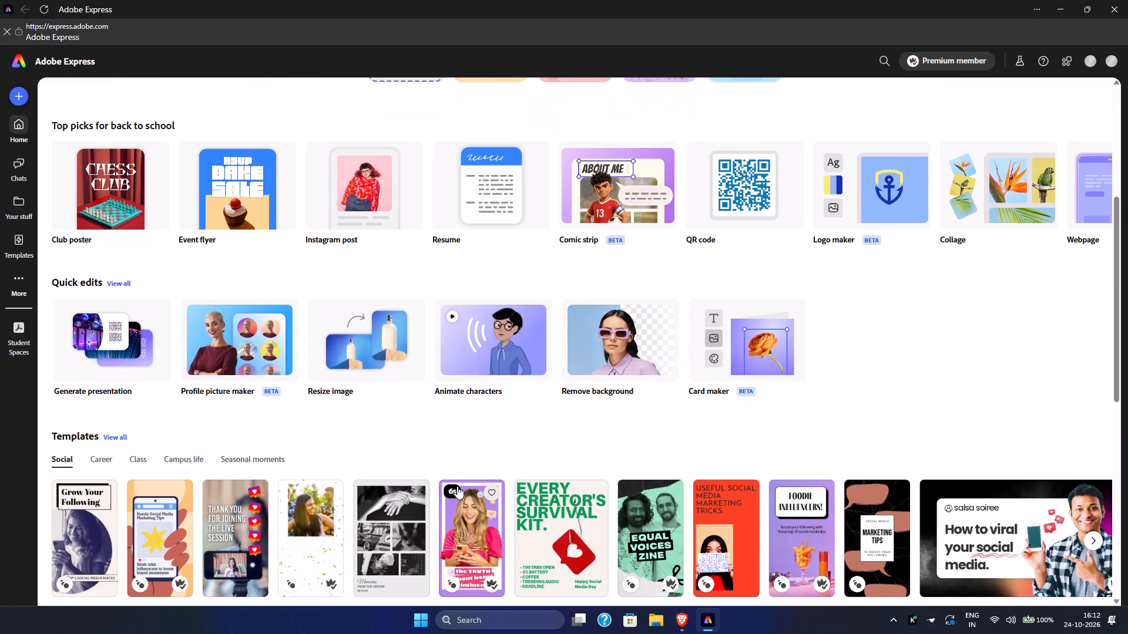
pyautogui.scroll(-2, 457, 486)
pyautogui.scroll(5, 457, 486)
pyautogui.click(321, 371)
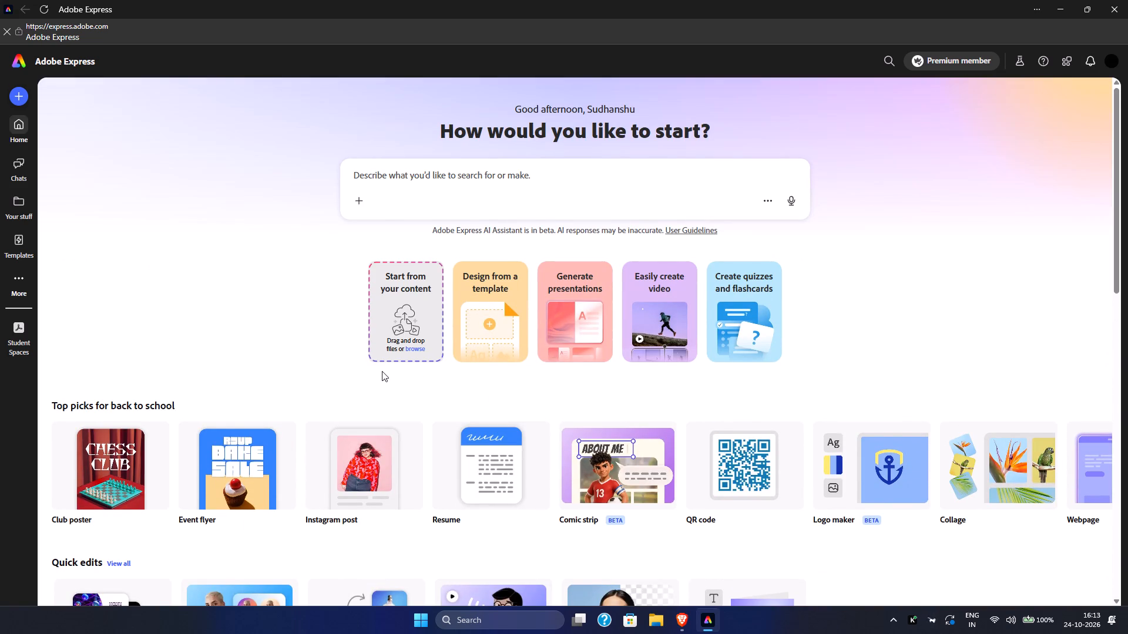
pyautogui.scroll(-2, 382, 371)
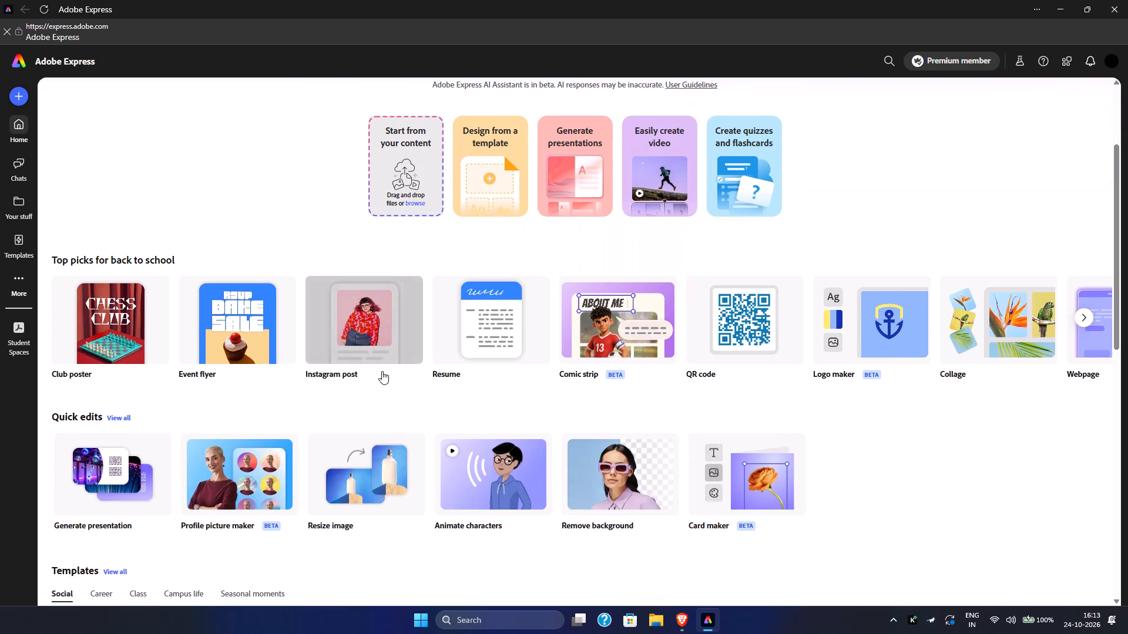
pyautogui.scroll(1, 370, 457)
pyautogui.click(461, 120)
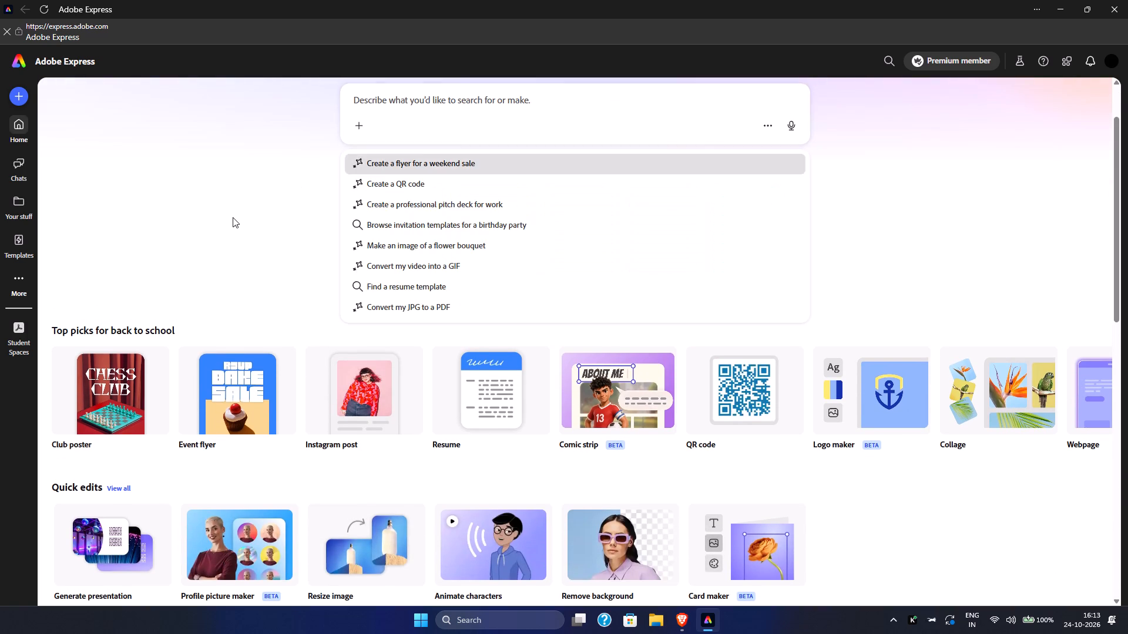
pyautogui.click(233, 217)
pyautogui.scroll(3, 233, 217)
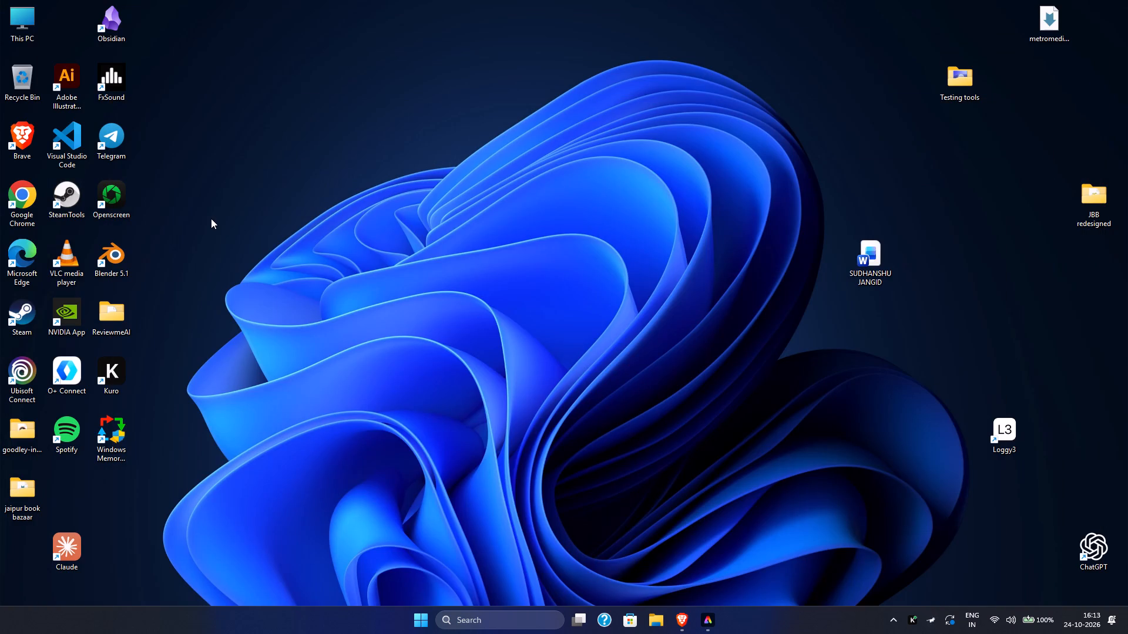
# Switch to Adobe Express and create a blank Business card file from the Marketing category.
pyautogui.hotkey('alt', 'Tab')
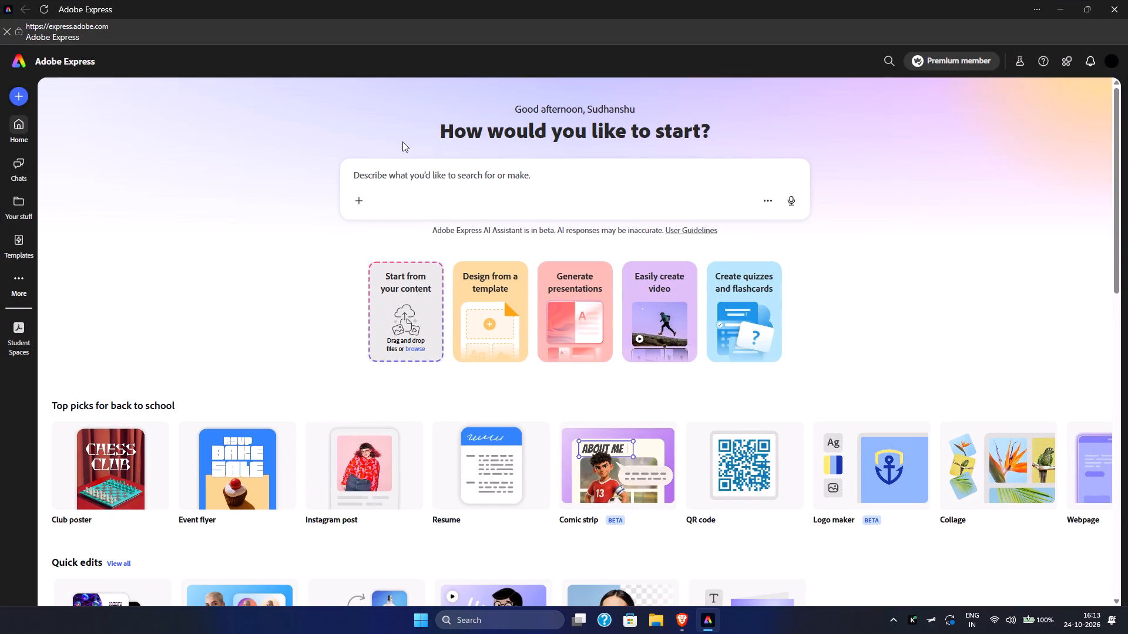
pyautogui.click(26, 96)
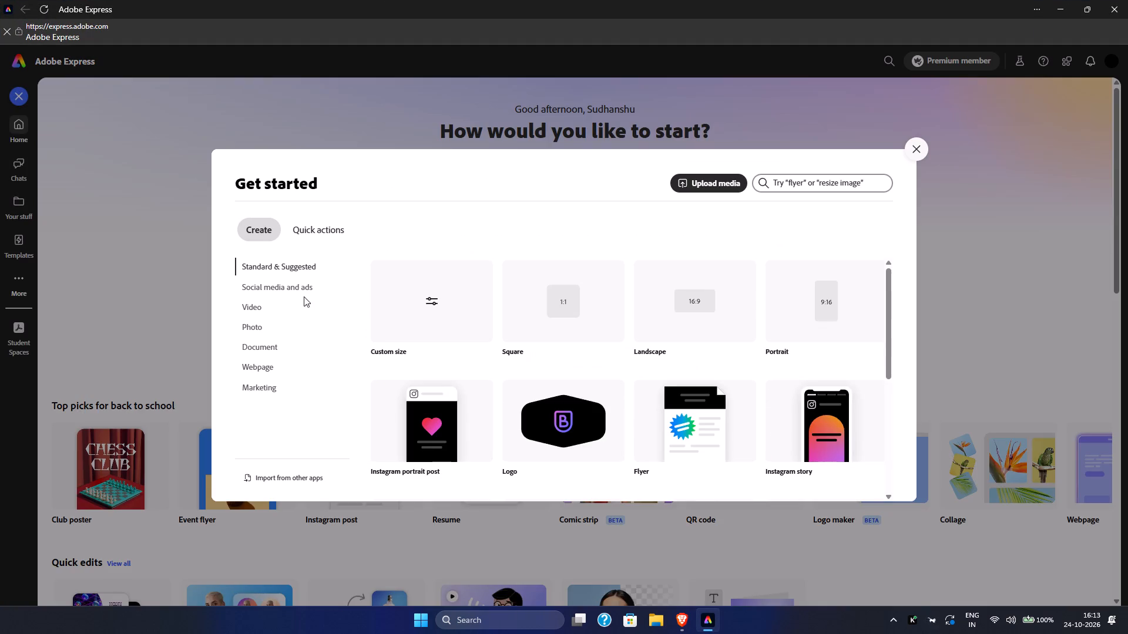
pyautogui.scroll(-2, 515, 390)
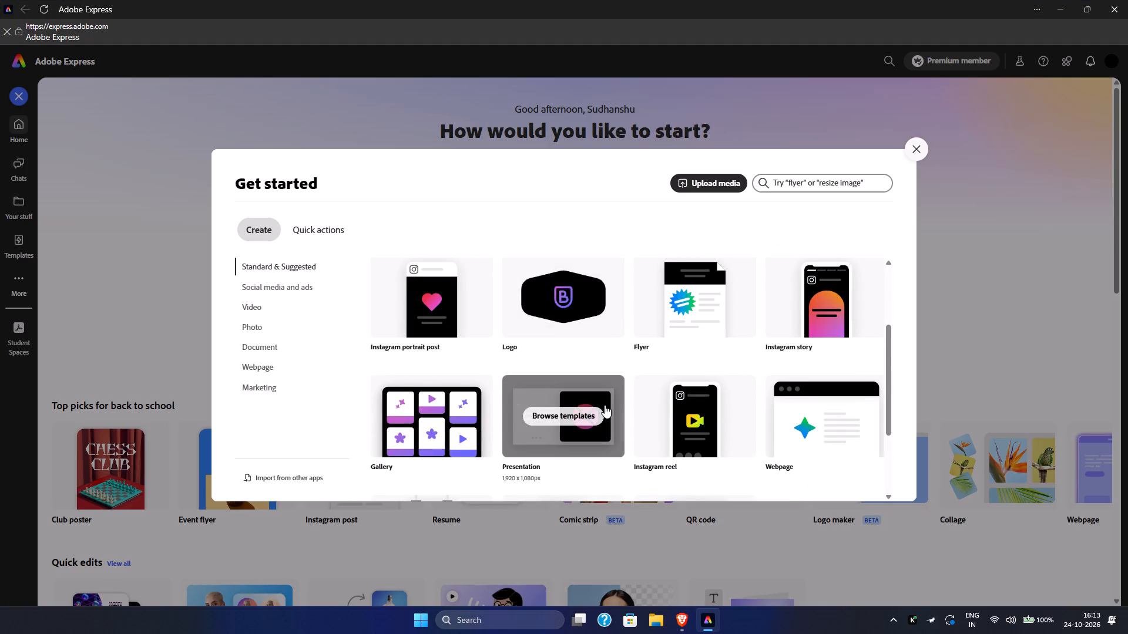
pyautogui.scroll(-2, 605, 405)
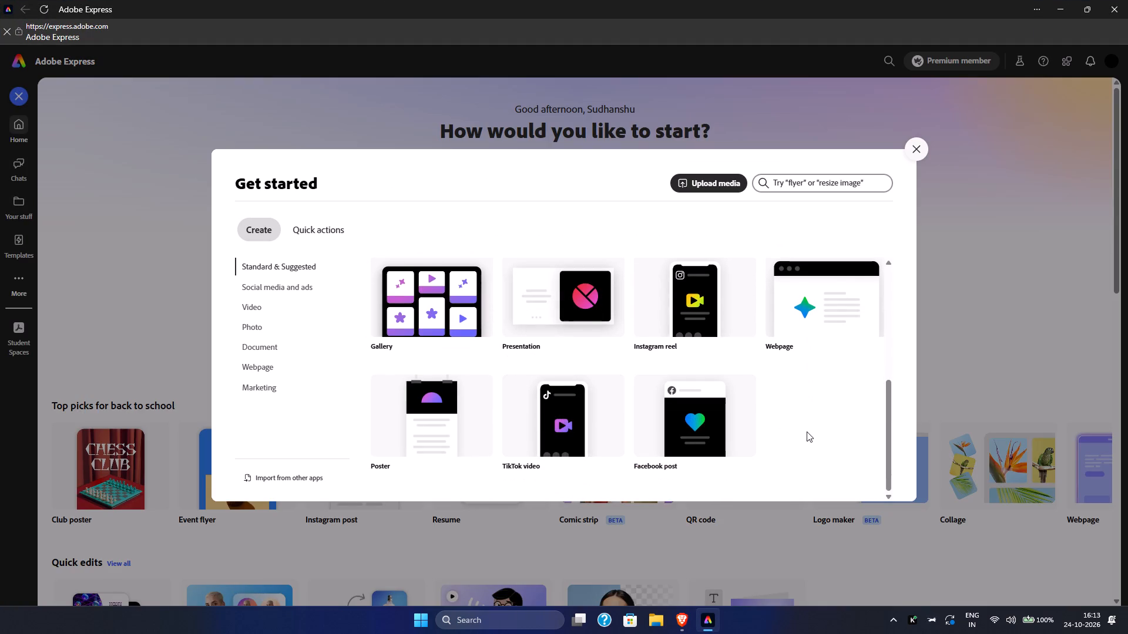
pyautogui.scroll(2, 807, 431)
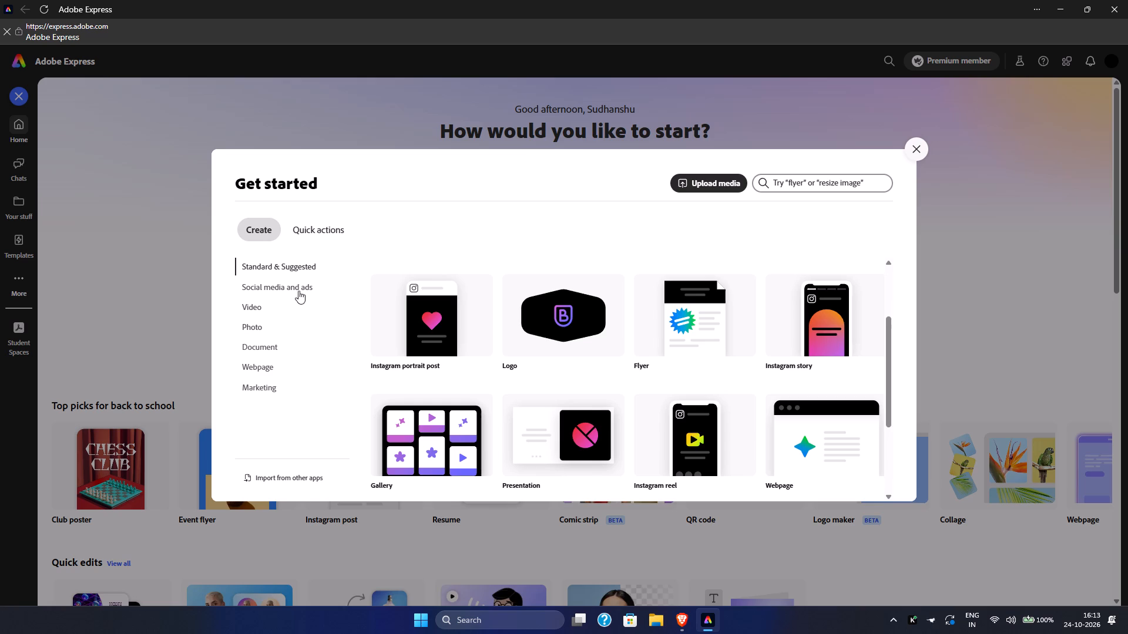
pyautogui.click(273, 377)
pyautogui.click(256, 385)
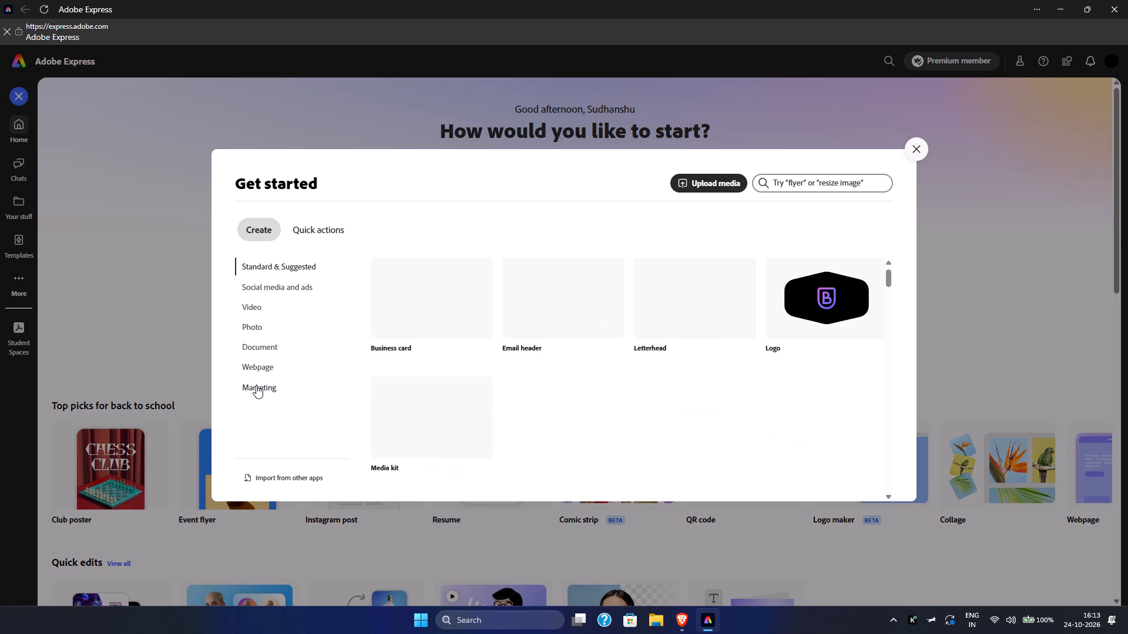
pyautogui.click(418, 345)
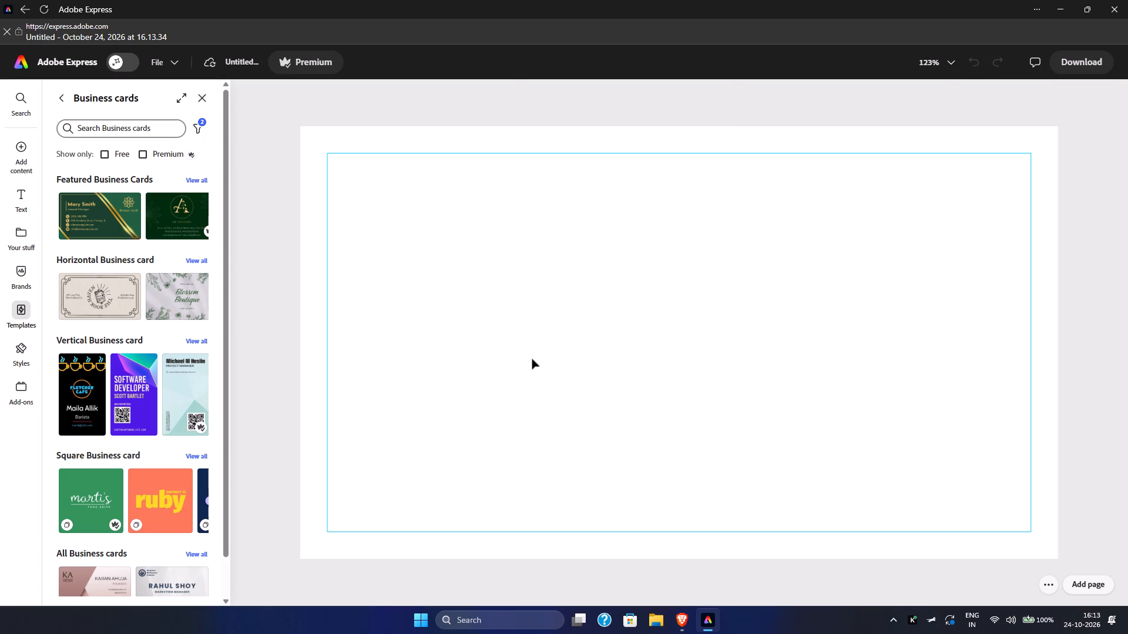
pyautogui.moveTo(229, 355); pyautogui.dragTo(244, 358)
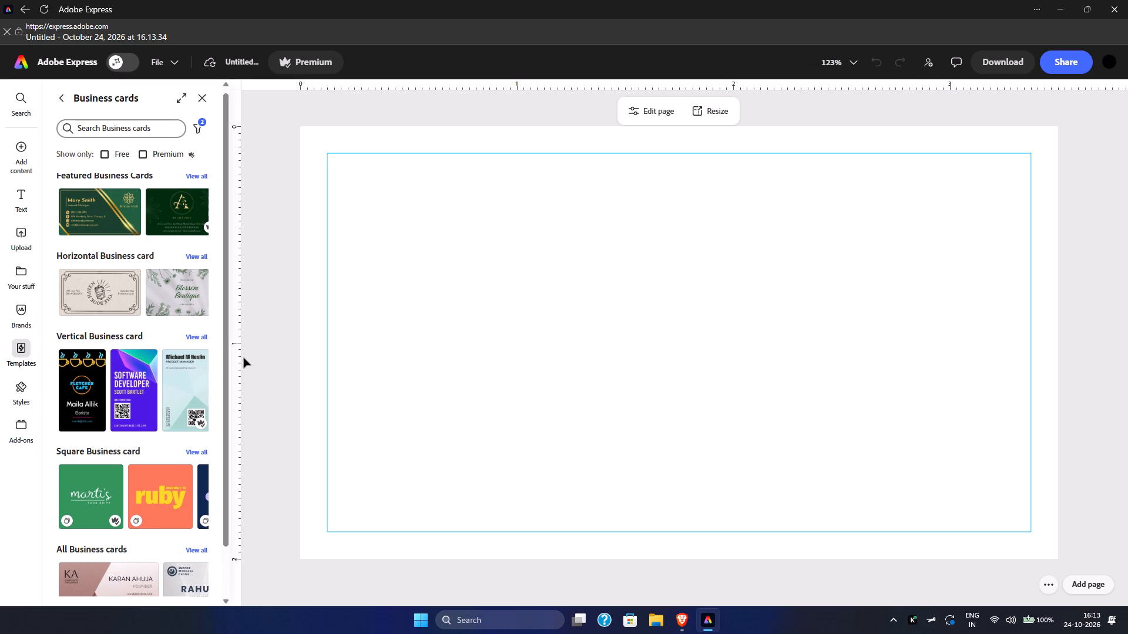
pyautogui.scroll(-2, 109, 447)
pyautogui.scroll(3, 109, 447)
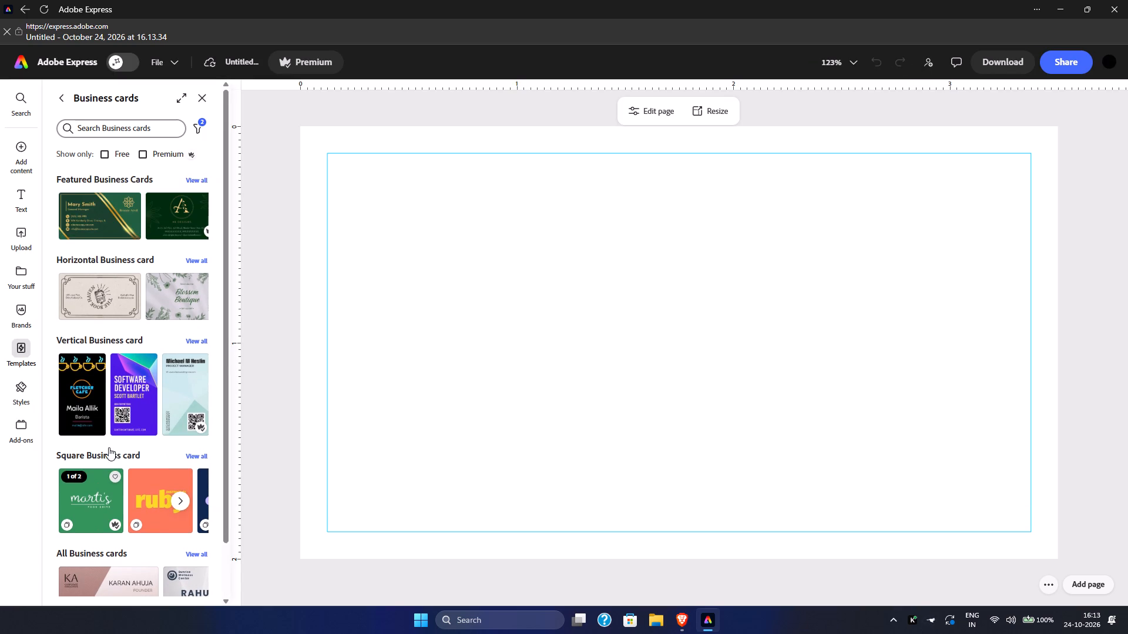
# Launch Adobe Illustrator from the desktop.
pyautogui.click(220, 155)
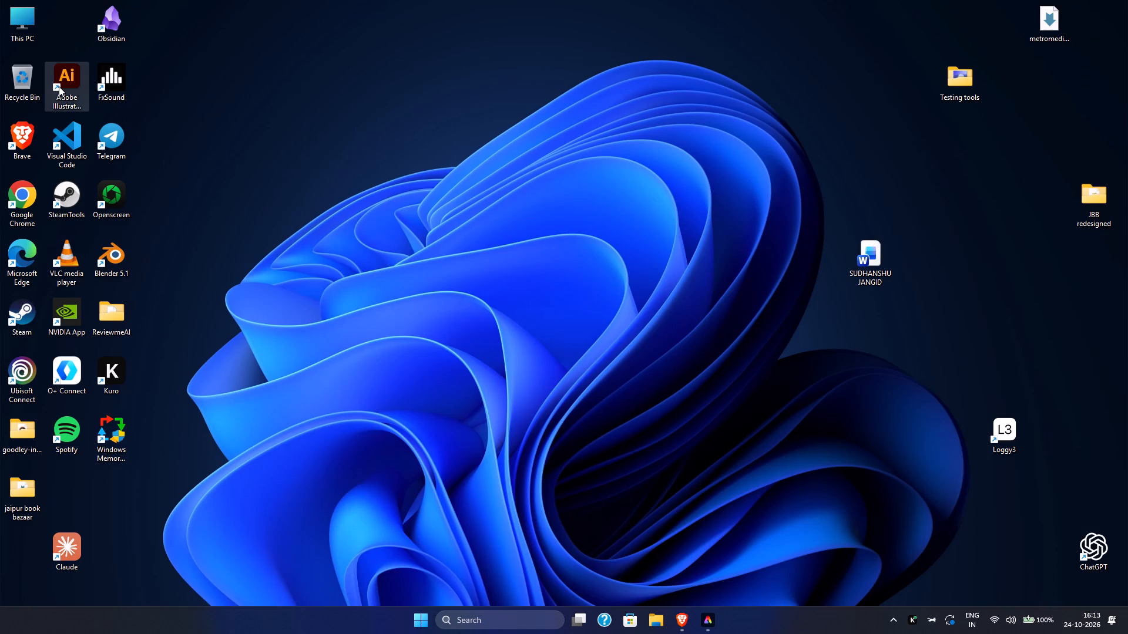
pyautogui.doubleClick(59, 86)
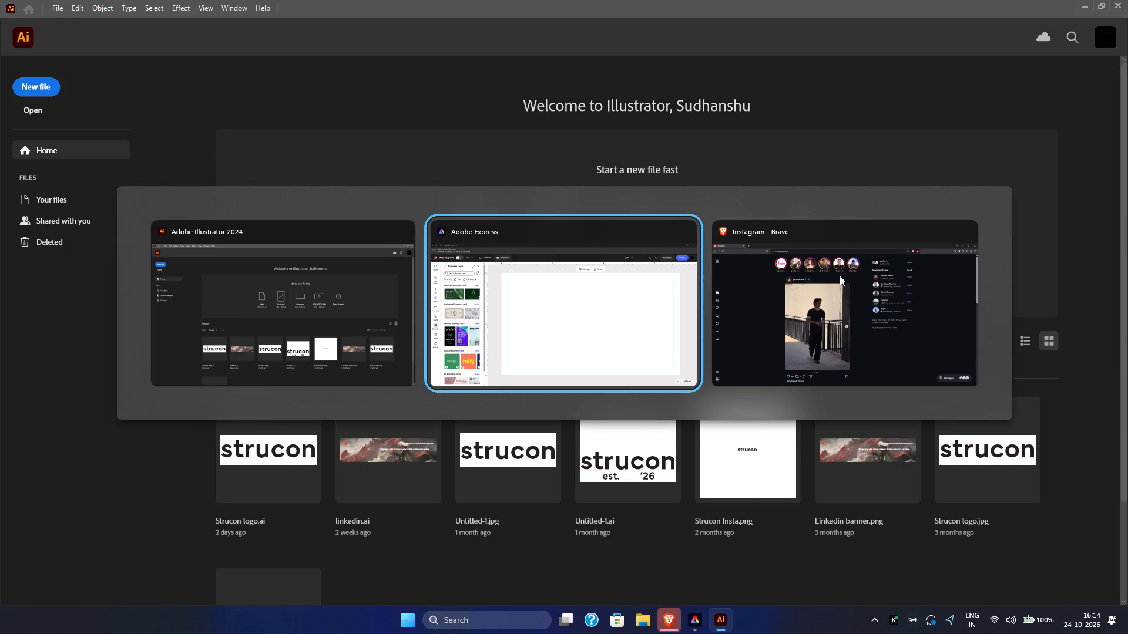
# Bring up the Brave window showing Instagram and close it.
pyautogui.click(726, 617)
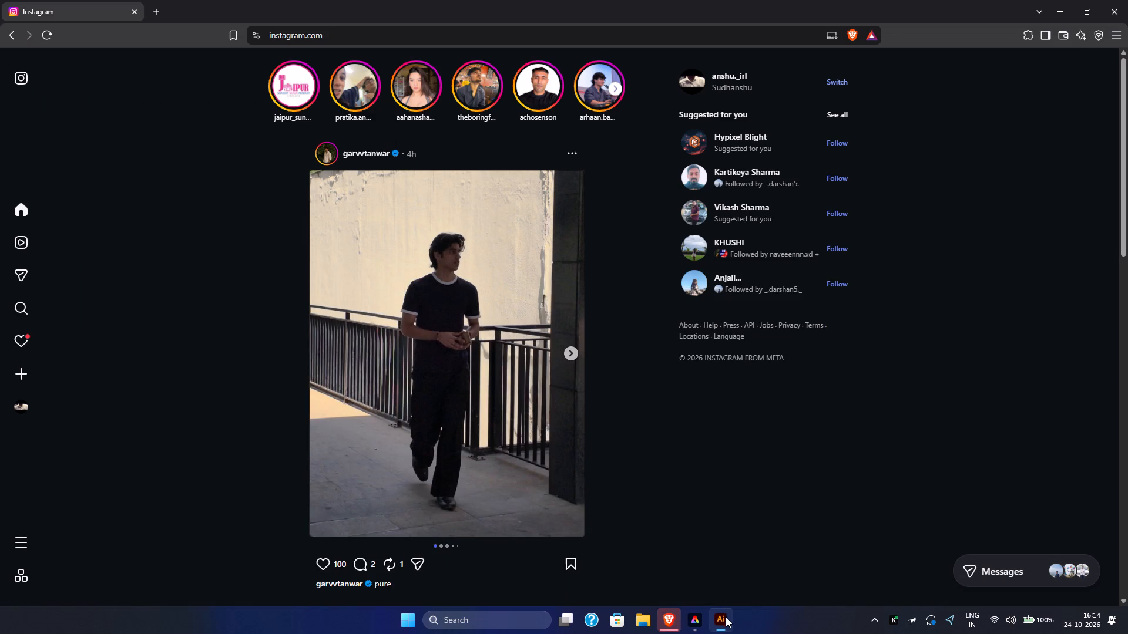
pyautogui.click(671, 622)
pyautogui.click(671, 622)
pyautogui.click(671, 622)
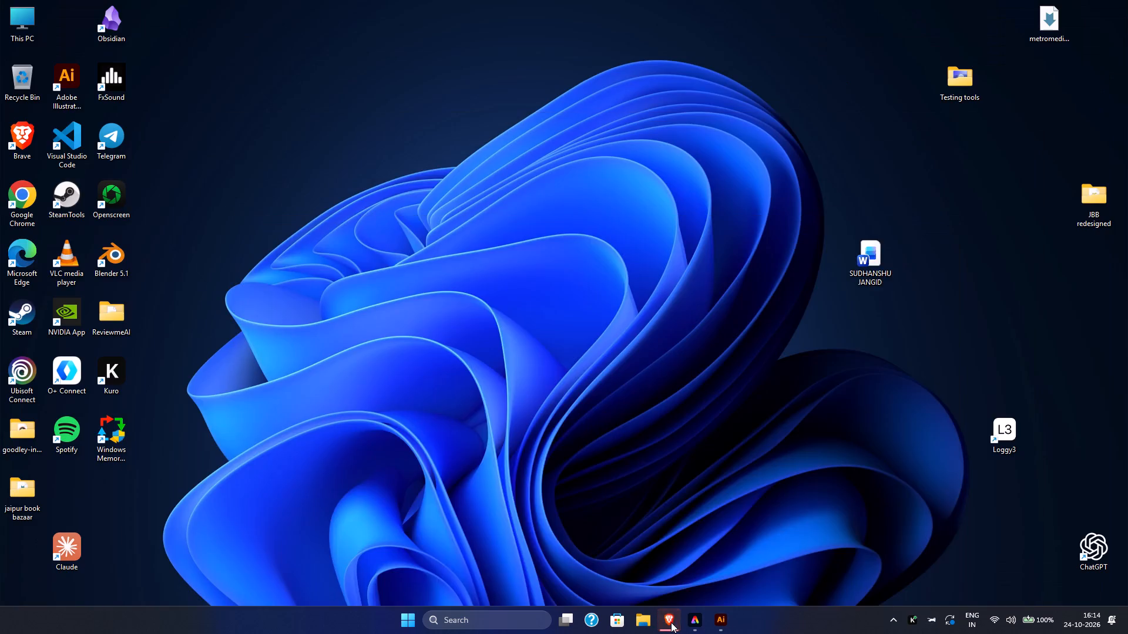
pyautogui.click(1127, 2)
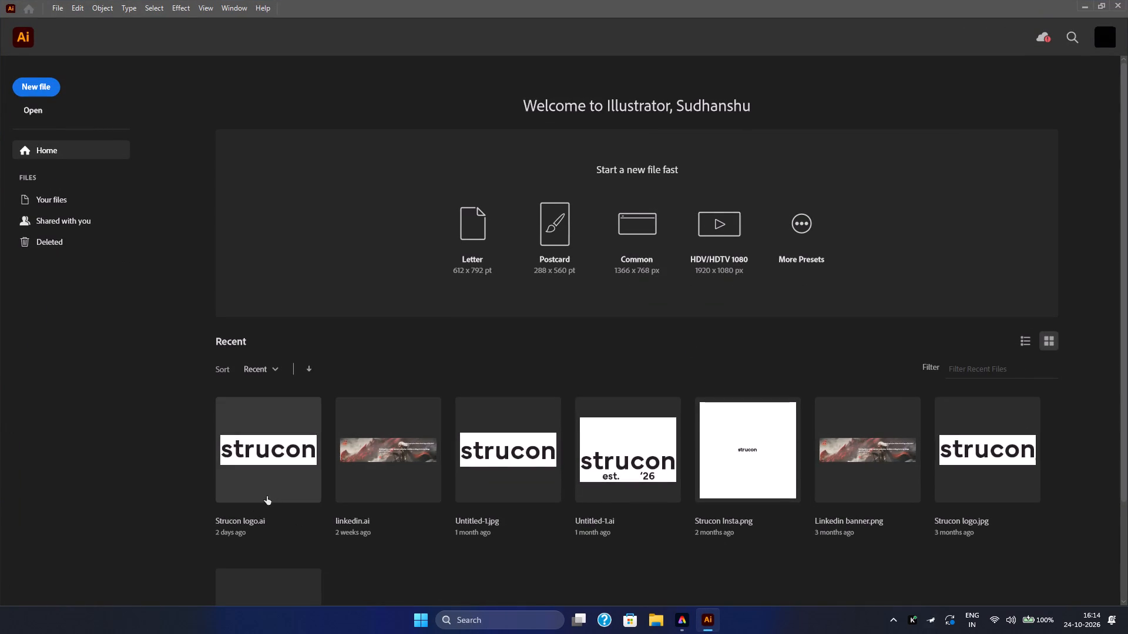
# Open the recent file Strucon logo.ai in Adobe Illustrator.
pyautogui.scroll(-1, 276, 491)
pyautogui.click(279, 360)
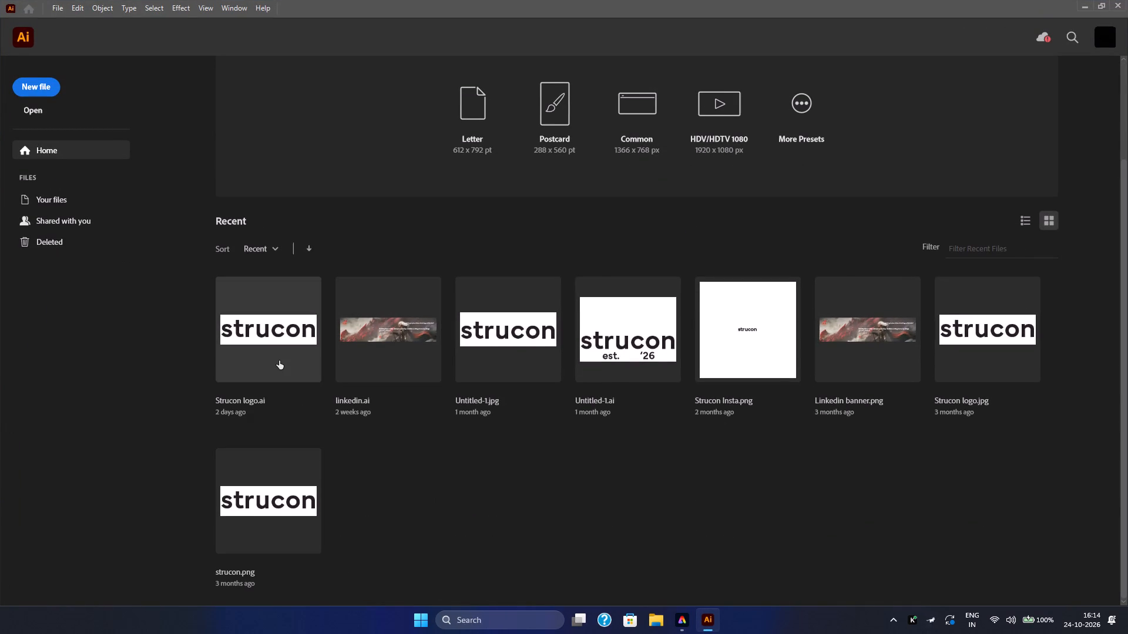
pyautogui.click(279, 360)
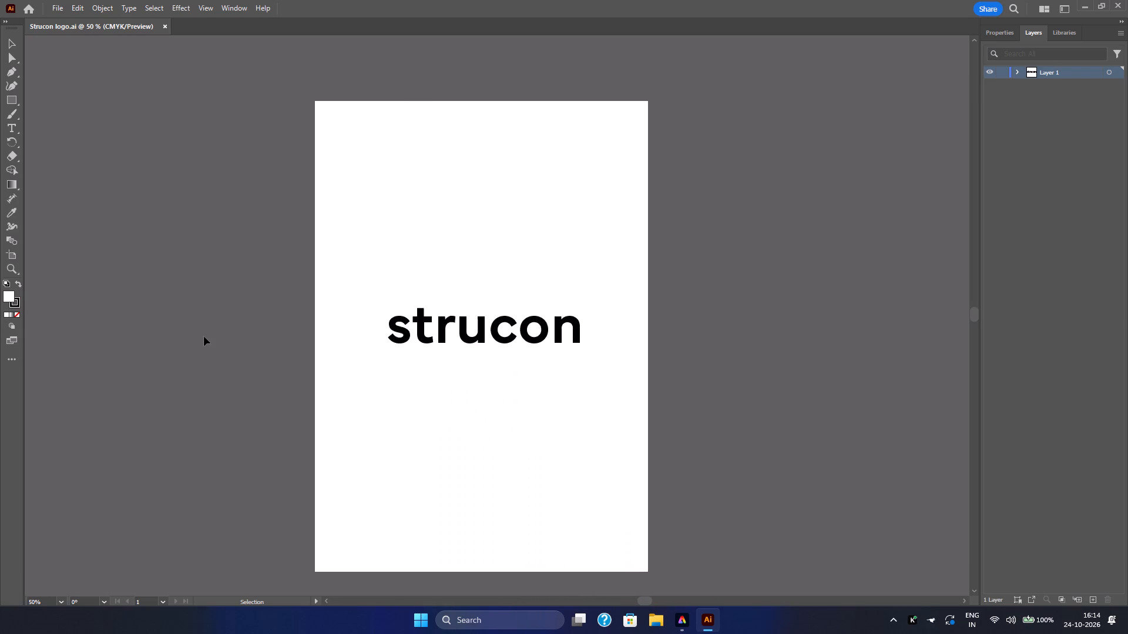
pyautogui.hscroll(1, 204, 336)
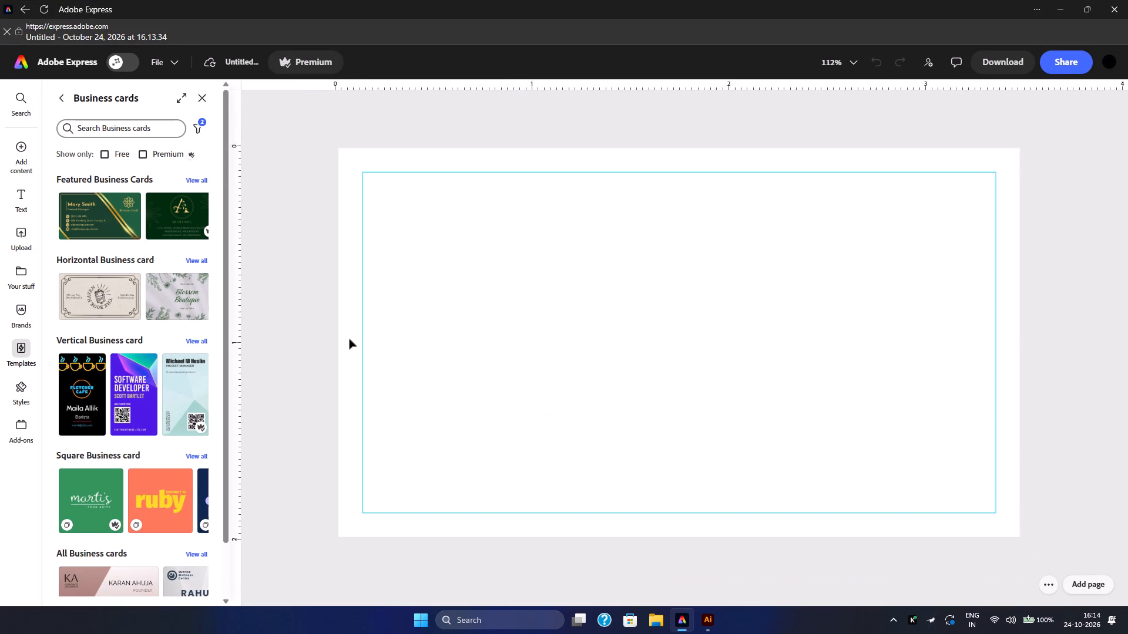
# Switch to the blank business card in Adobe Express and view its page editing options.
pyautogui.rightClick(323, 331)
pyautogui.click(323, 331)
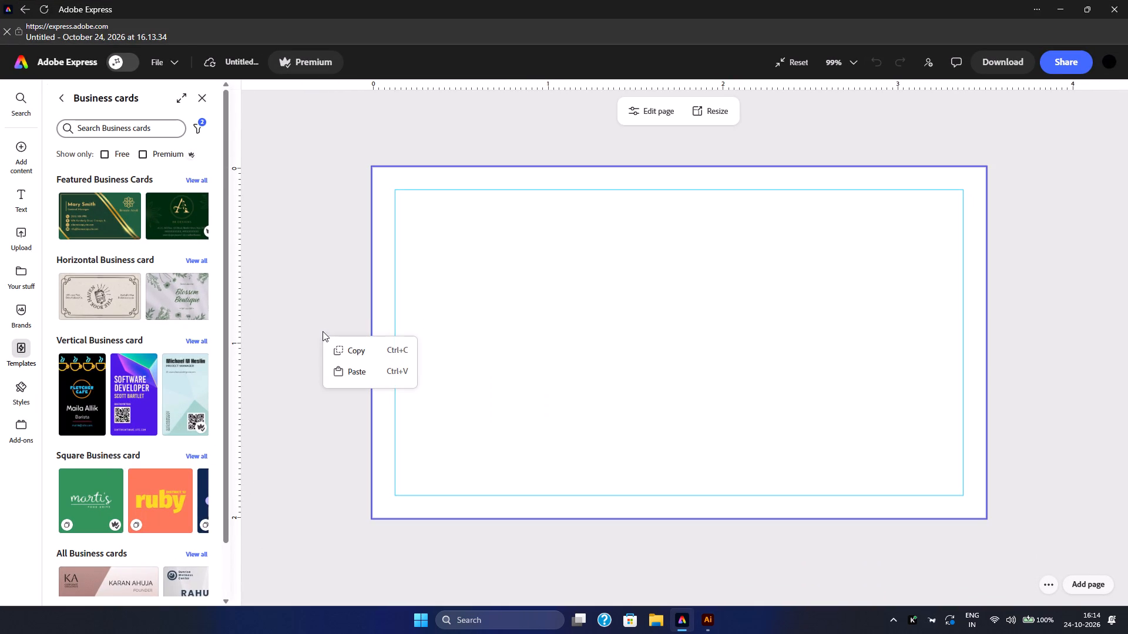
pyautogui.click(293, 215)
pyautogui.click(267, 196)
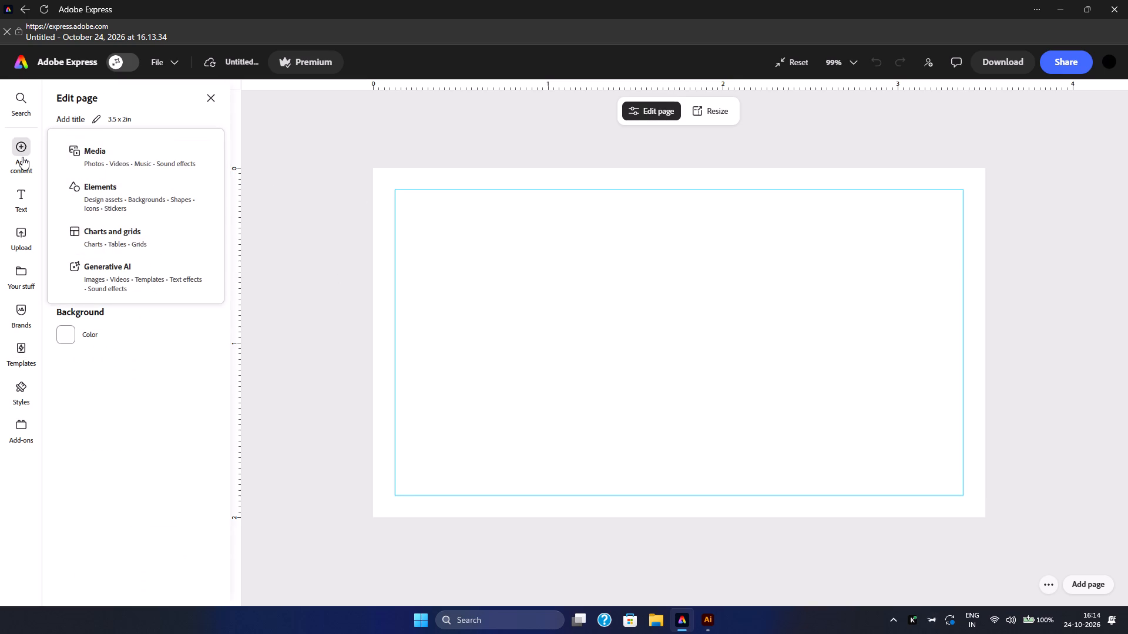
pyautogui.click(304, 254)
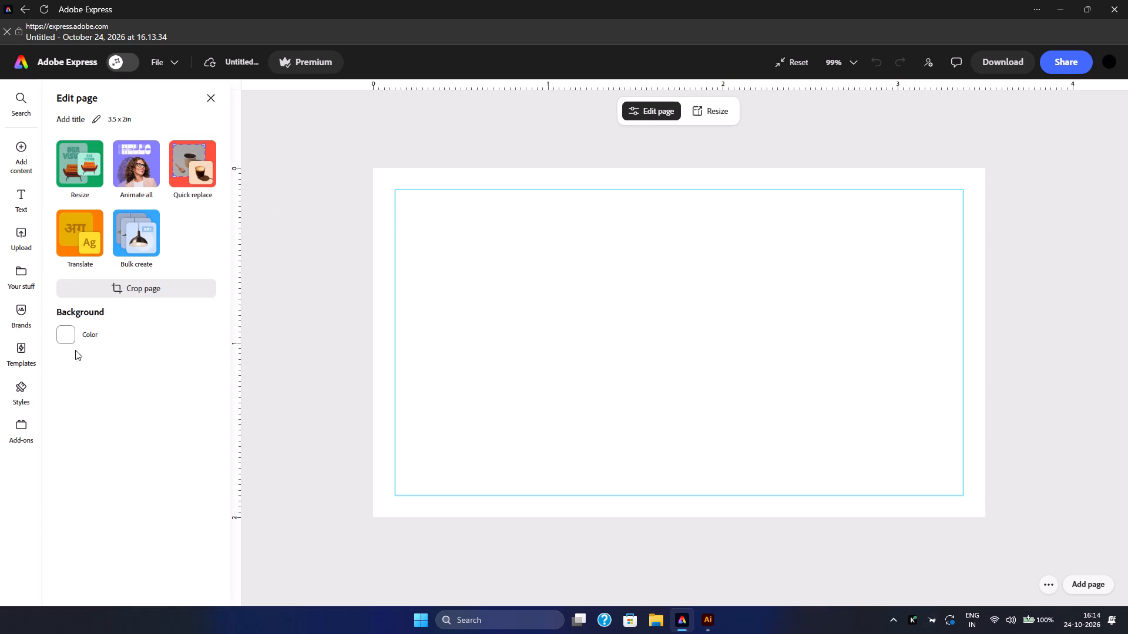
pyautogui.click(257, 331)
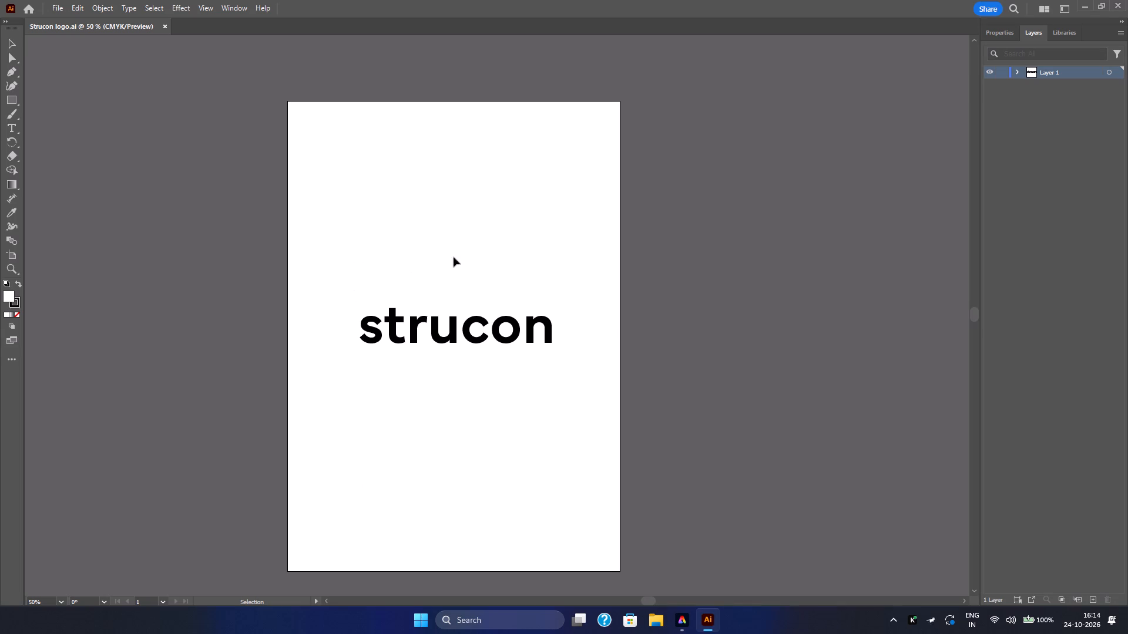
# Copy the "strucon" wordmark from Strucon logo.ai in Illustrator and paste it onto the Adobe Express business card.
pyautogui.click(495, 330)
pyautogui.hotkey('ctrl', 'a')
pyautogui.hotkey('ctrl', 'c')
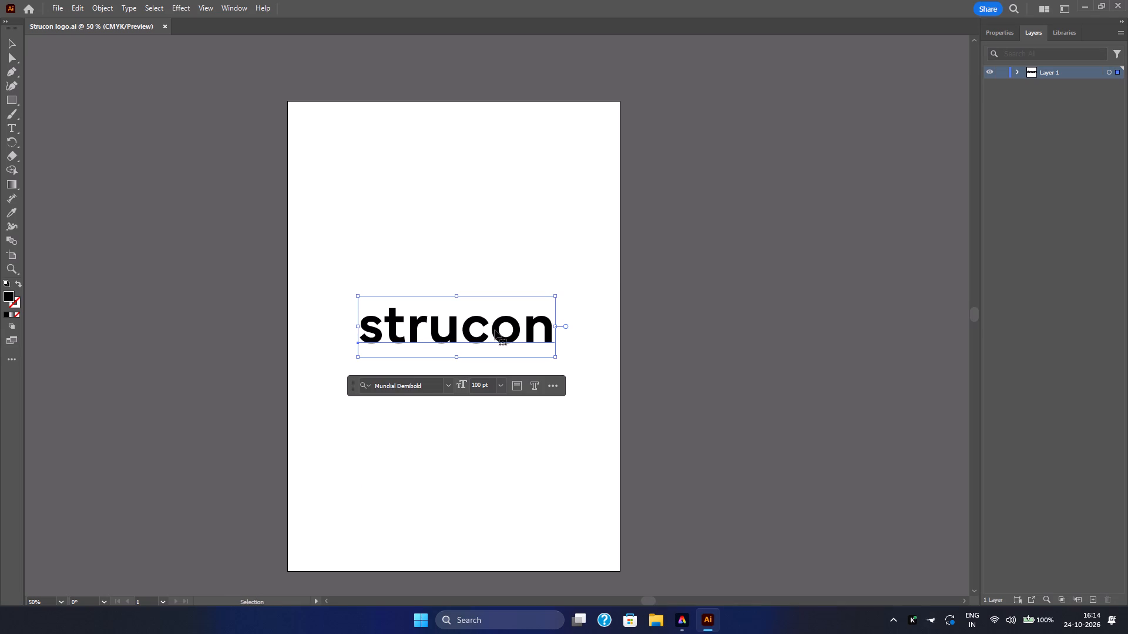
pyautogui.hotkey('alt', 'Tab')
pyautogui.click(580, 319)
pyautogui.hotkey('ctrl', 'v')
pyautogui.click(580, 319)
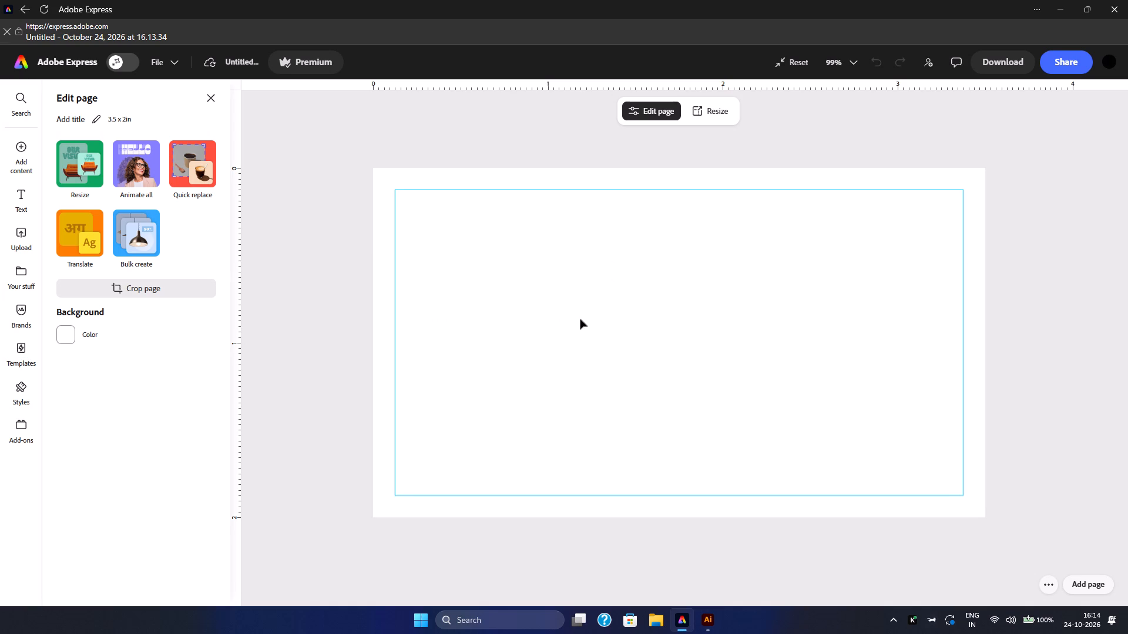
# Paste the copied "strucon" wordmark onto the blank business card.
pyautogui.hotkey('ctrl', 'v')
pyautogui.moveTo(620, 339); pyautogui.dragTo(623, 323)
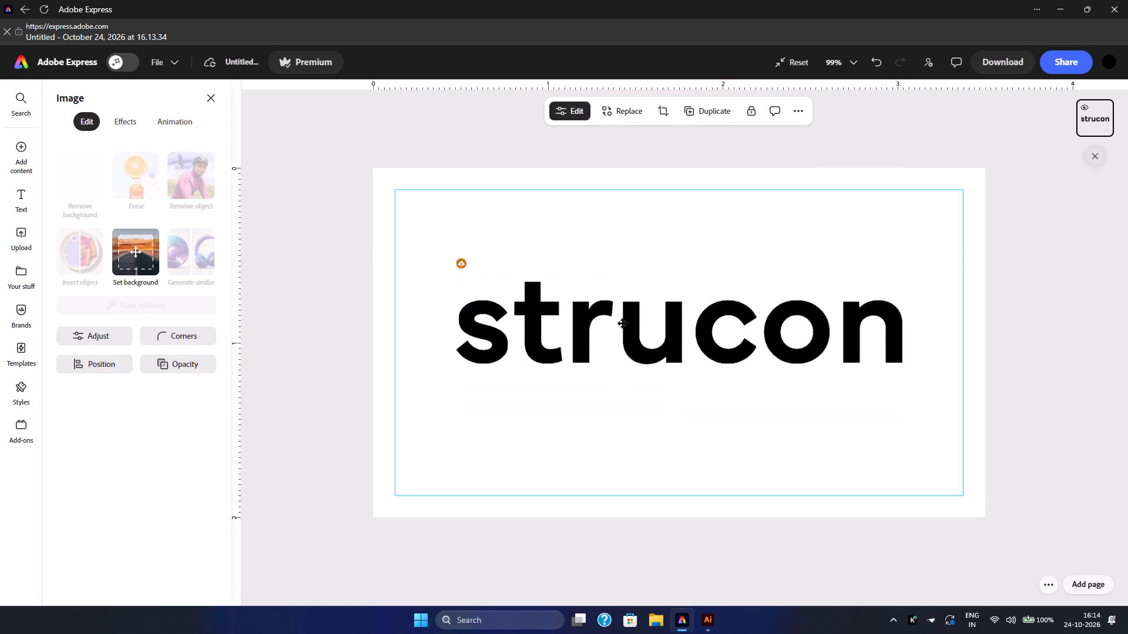
pyautogui.moveTo(623, 323); pyautogui.dragTo(622, 326)
pyautogui.click(622, 326)
# Shrink the "strucon" wordmark and place it in the card's lower-right area, about 55 from the right edge and 121 from the bottom.
pyautogui.moveTo(453, 260); pyautogui.dragTo(703, 354)
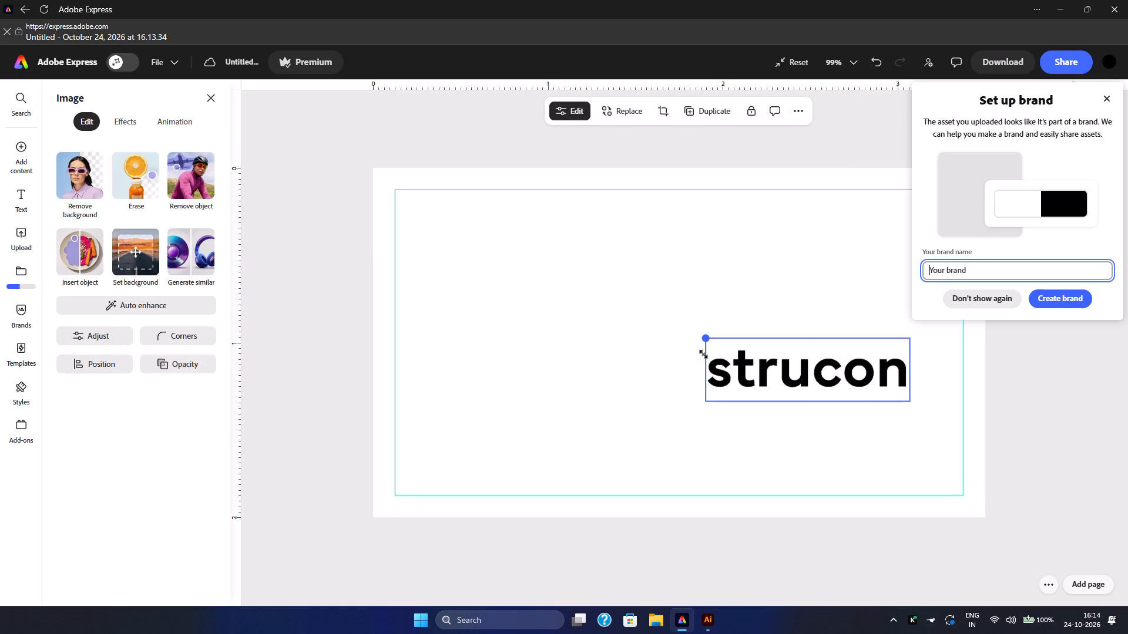
pyautogui.moveTo(703, 354); pyautogui.dragTo(704, 354)
pyautogui.moveTo(869, 381); pyautogui.dragTo(913, 424)
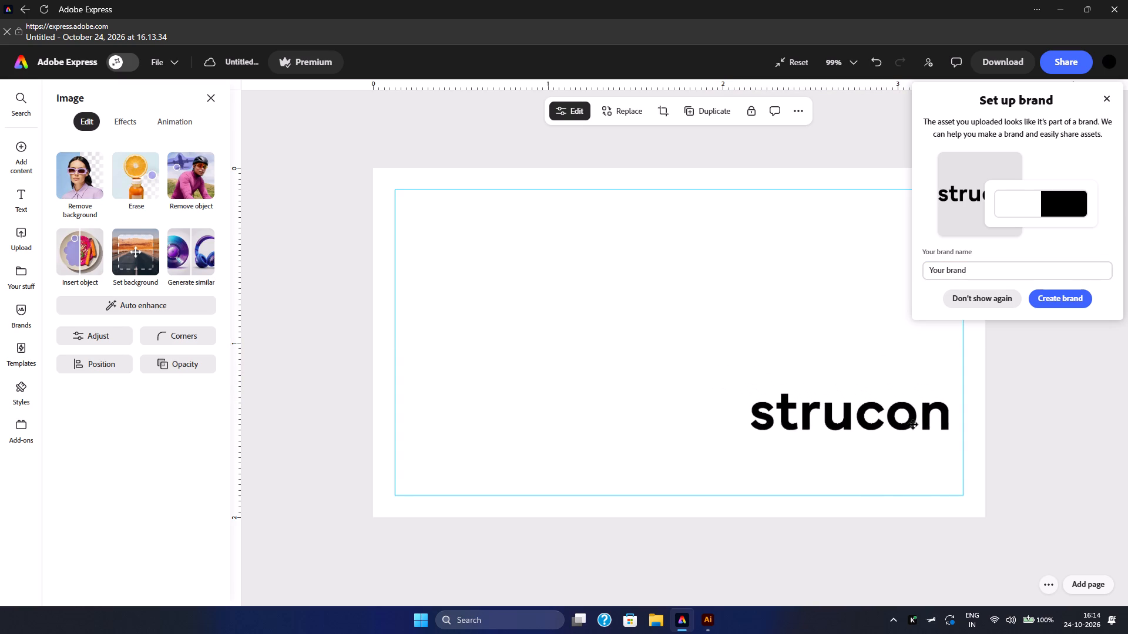
pyautogui.moveTo(913, 424); pyautogui.dragTo(913, 426)
# Launch the Brave browser from the desktop and return to the business card in Adobe Express.
pyautogui.hotkey('alt', 'Tab')
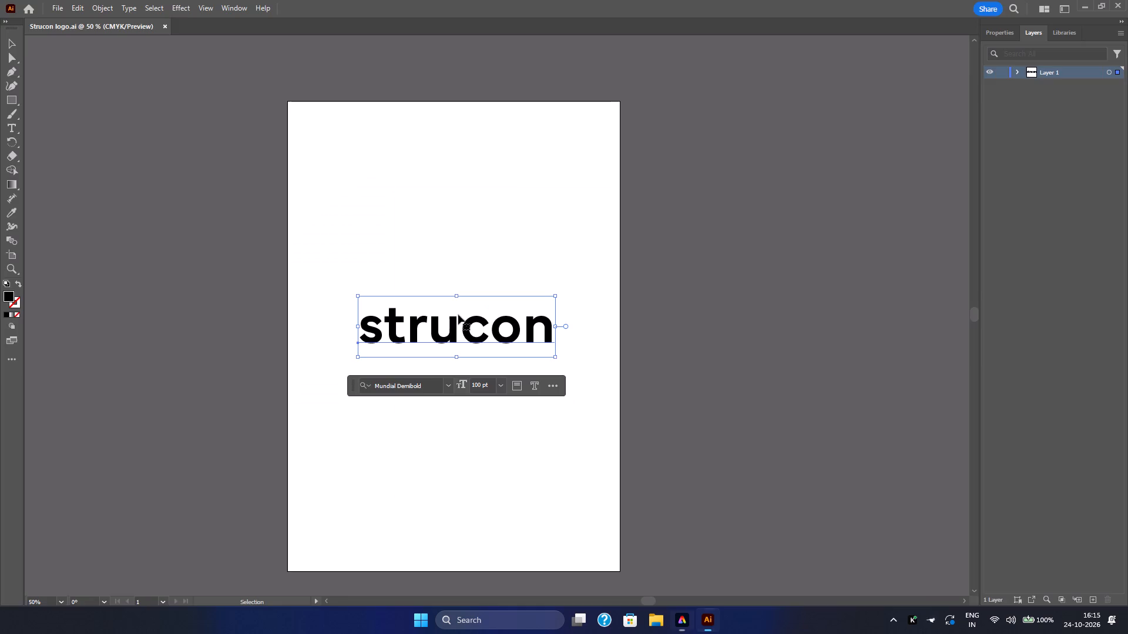
pyautogui.doubleClick(11, 121)
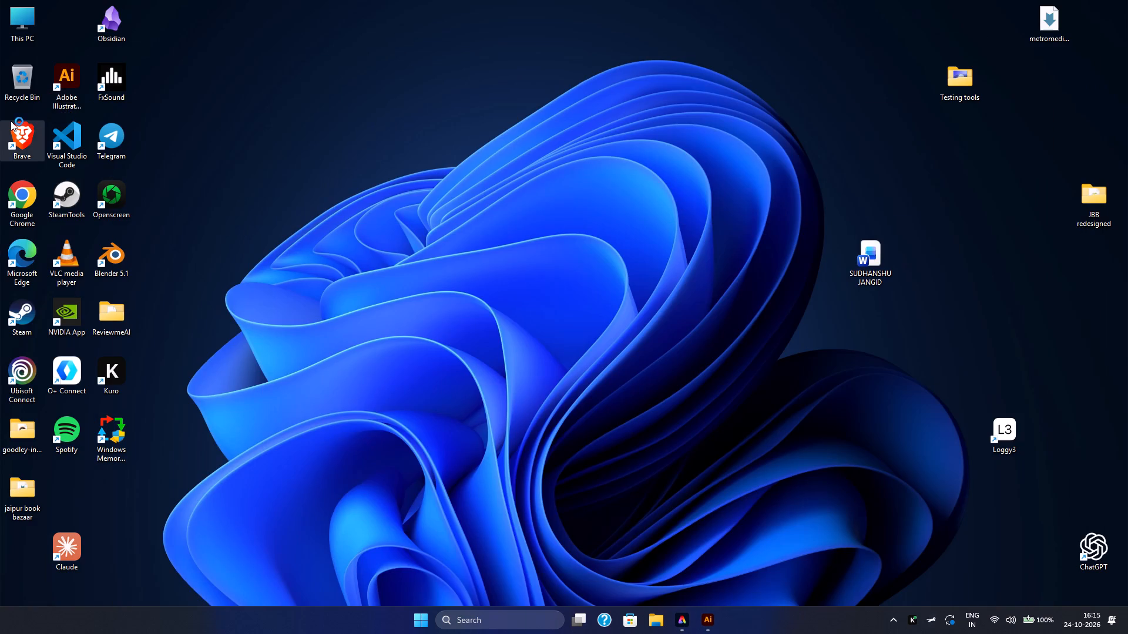
pyautogui.hotkey('alt', 'Tab')
pyautogui.hotkey('alt', 'Tab')
pyautogui.hotkey('alt', 'Tab')
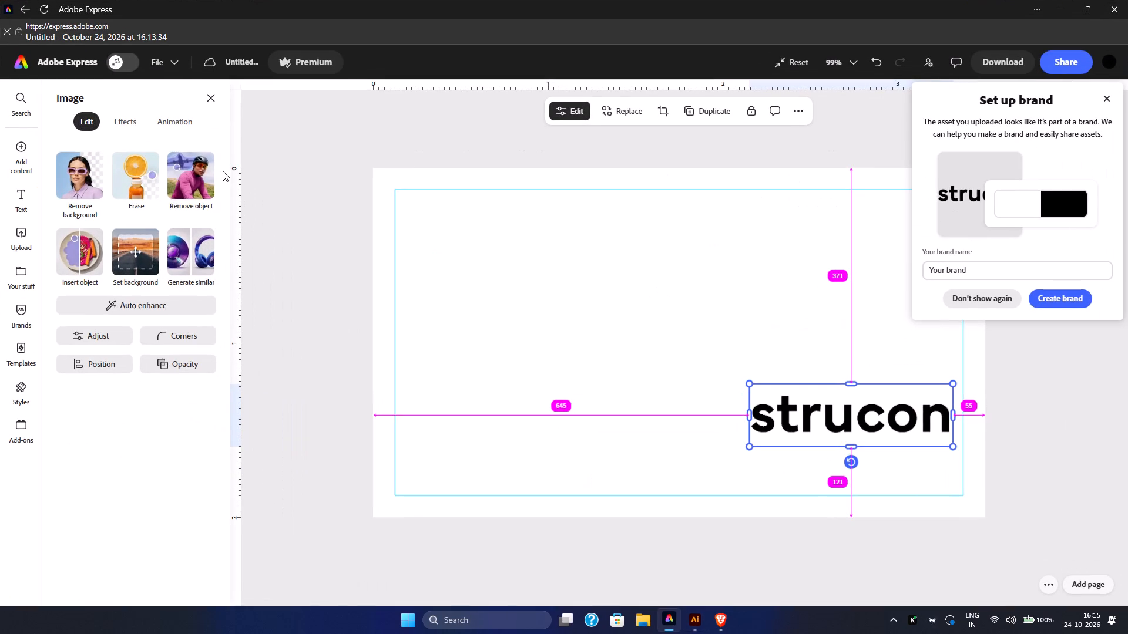
# Close the image editing options and open the search for content and tools to view the available icons, shapes, charts and grids.
pyautogui.click(18, 162)
pyautogui.click(213, 100)
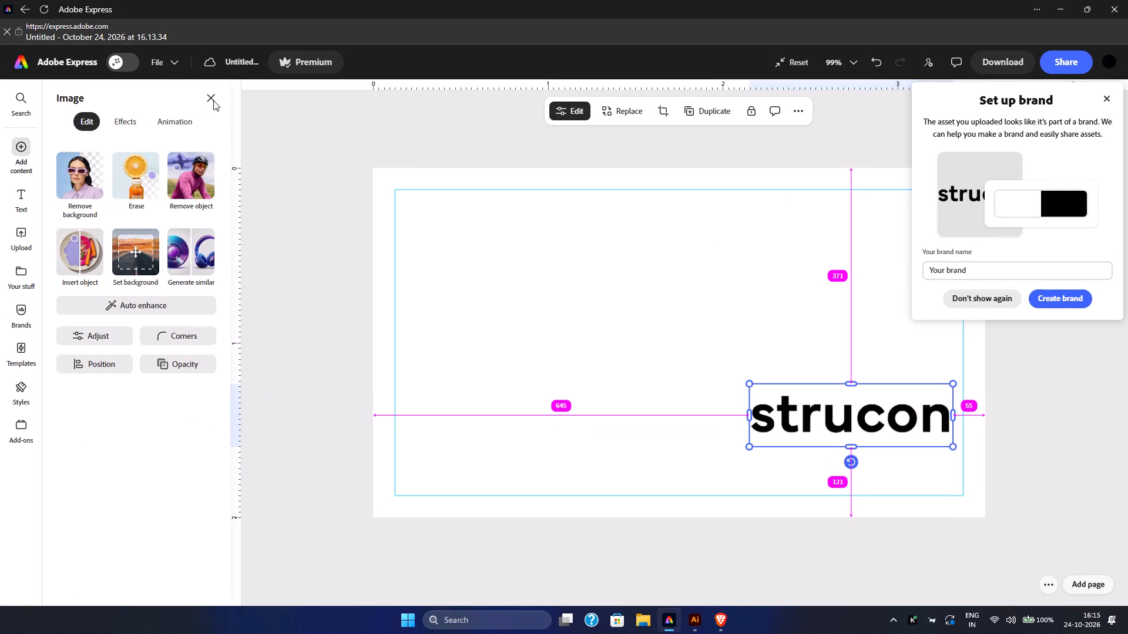
pyautogui.click(210, 100)
pyautogui.click(226, 191)
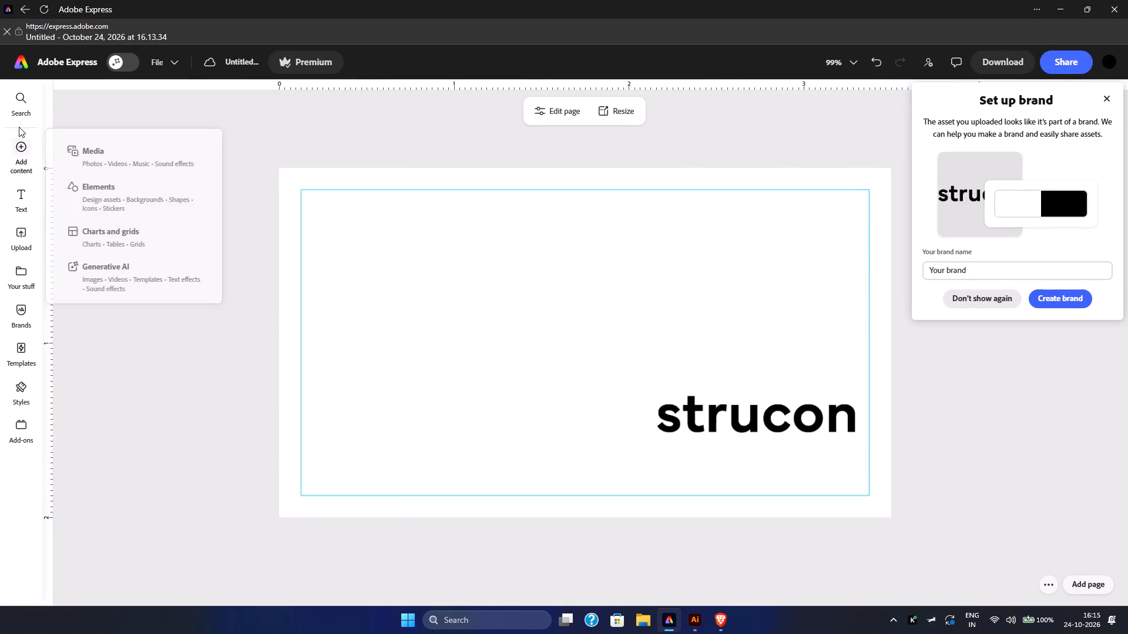
pyautogui.click(22, 110)
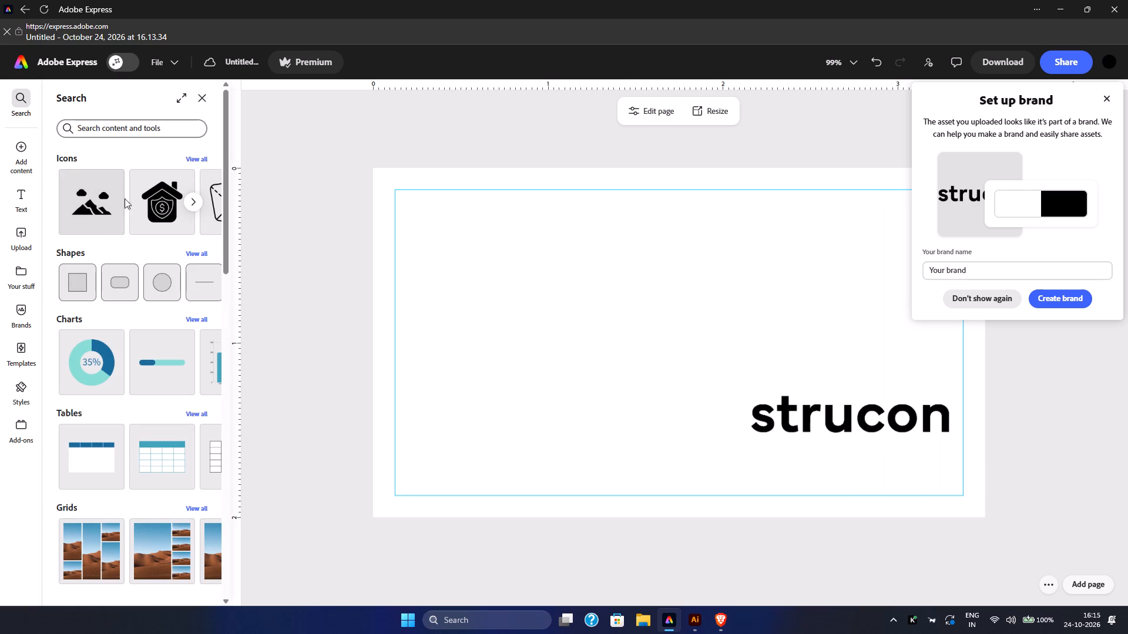
# Switch from Adobe Express to Strucon logo.ai in Illustrator and bring up the overview of open windows.
pyautogui.hotkey('alt', 'Tab')
pyautogui.hotkey('alt', 'Tab')
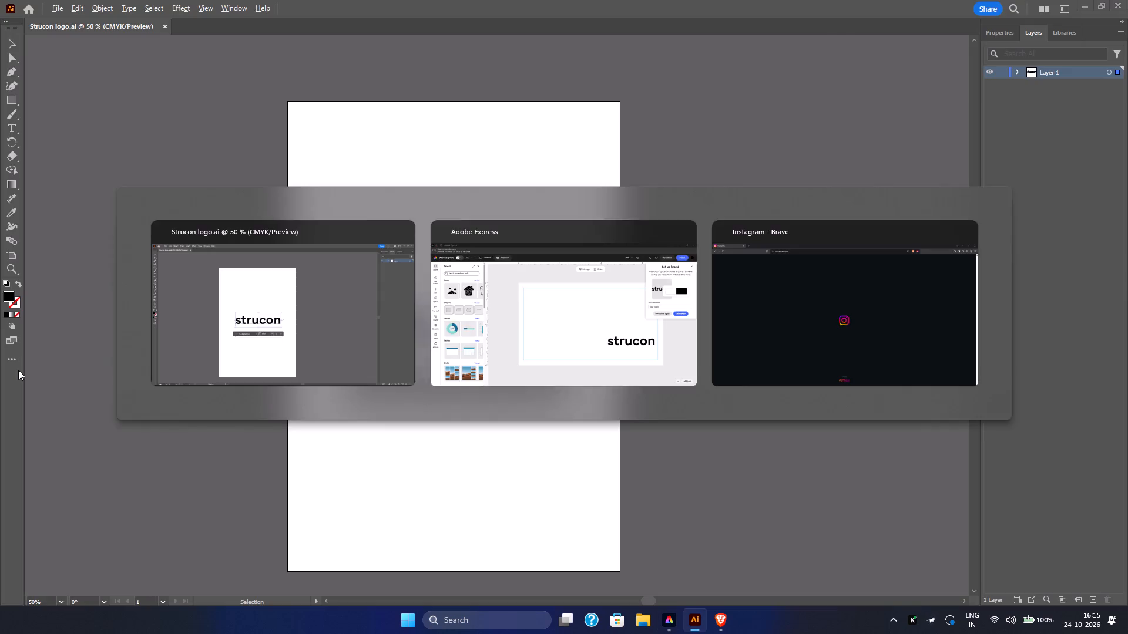
# Switch to the Brave browser and open Pinterest in a maximized window.
pyautogui.hotkey('alt', 'Tab')
pyautogui.click(155, 14)
pyautogui.write('pin')
pyautogui.press('Left')
pyautogui.press('Down')
pyautogui.hotkey('shift', 'Return')
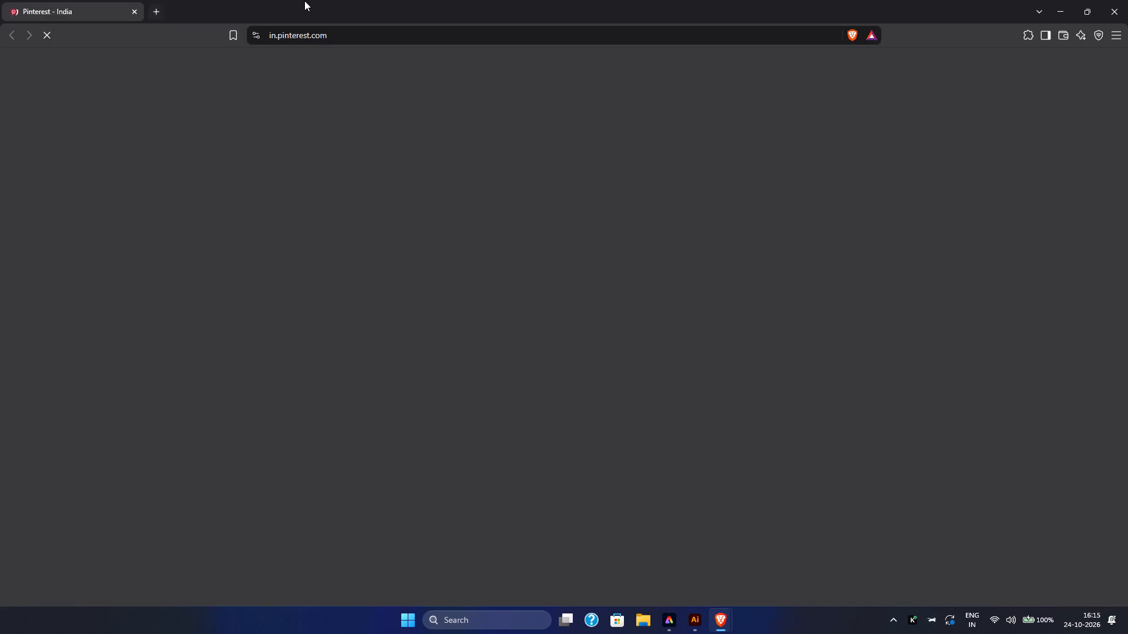
pyautogui.moveTo(304, 1); pyautogui.dragTo(304, 48)
pyautogui.click(1127, 0)
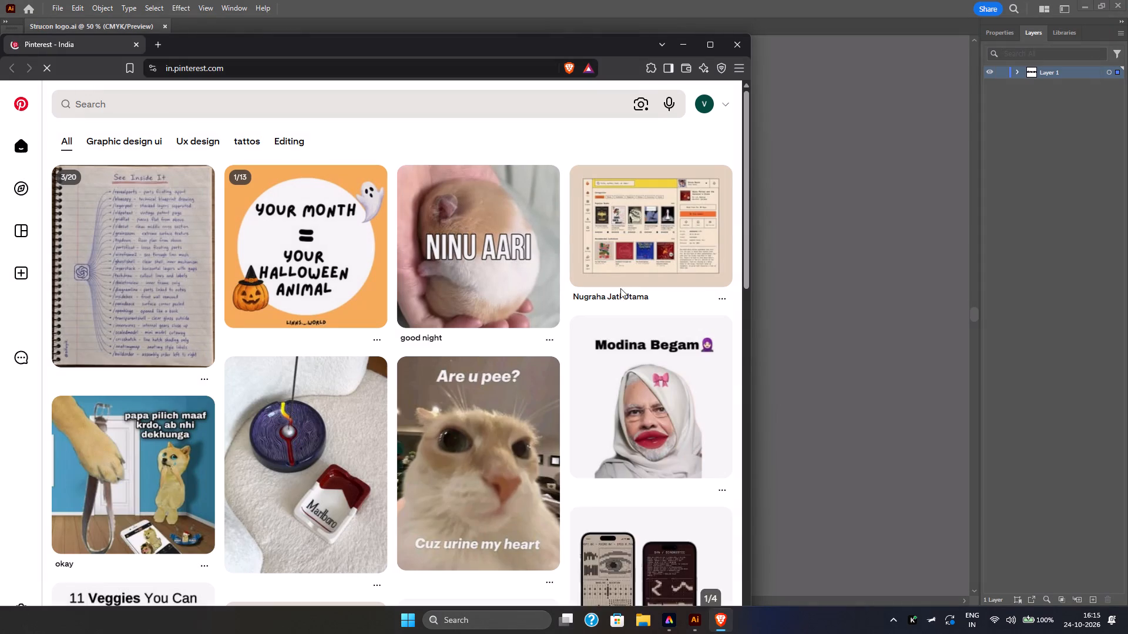
pyautogui.click(708, 38)
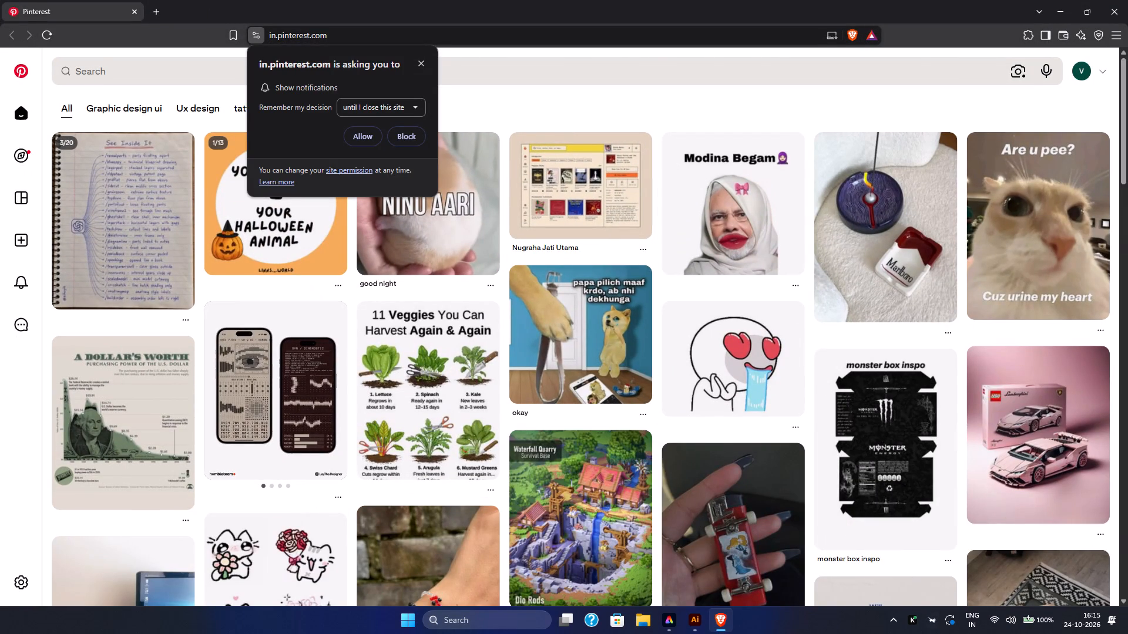
# Dismiss the notification request and search Pinterest for "minimal business card".
pyautogui.click(553, 64)
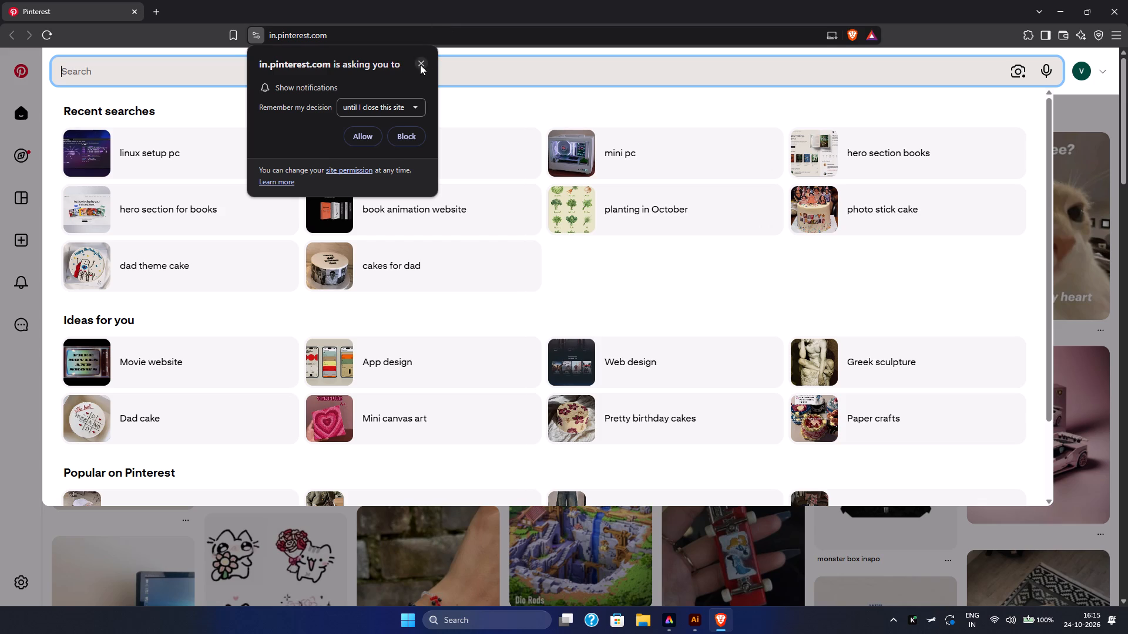
pyautogui.click(420, 65)
pyautogui.moveTo(461, 90); pyautogui.dragTo(485, 77)
pyautogui.click(485, 77)
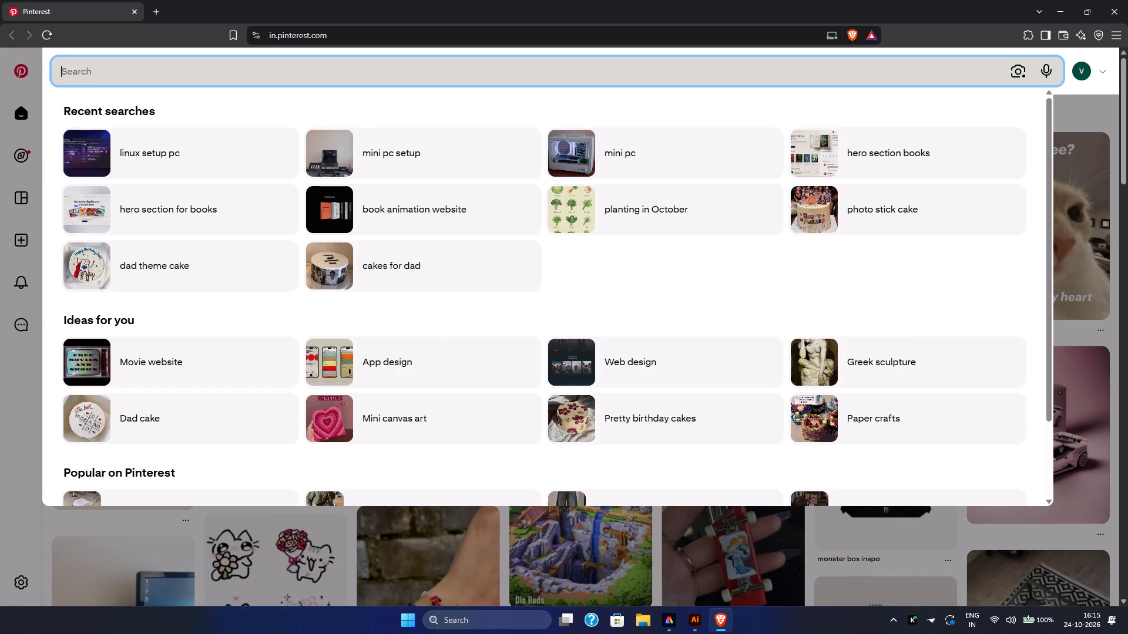
pyautogui.write('minimal business')
pyautogui.press('space')
pyautogui.press('Down')
pyautogui.press('space')
pyautogui.press('Return')
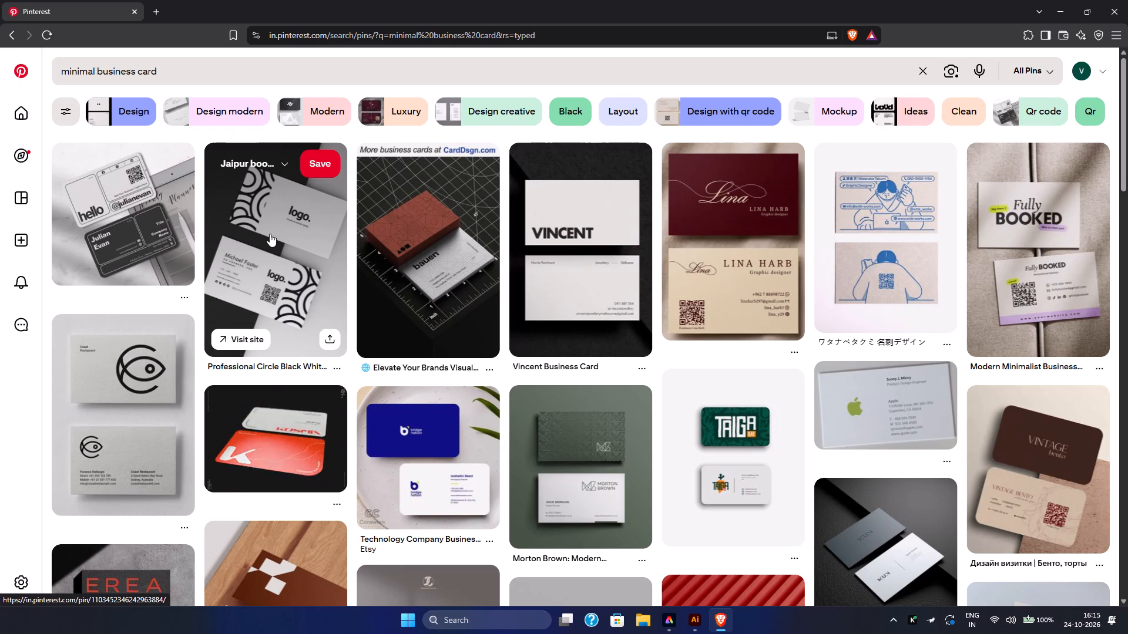
# Scan the minimal business card results, examine the black-and-white "hello" card pin, and return to the results.
pyautogui.scroll(-3, 270, 234)
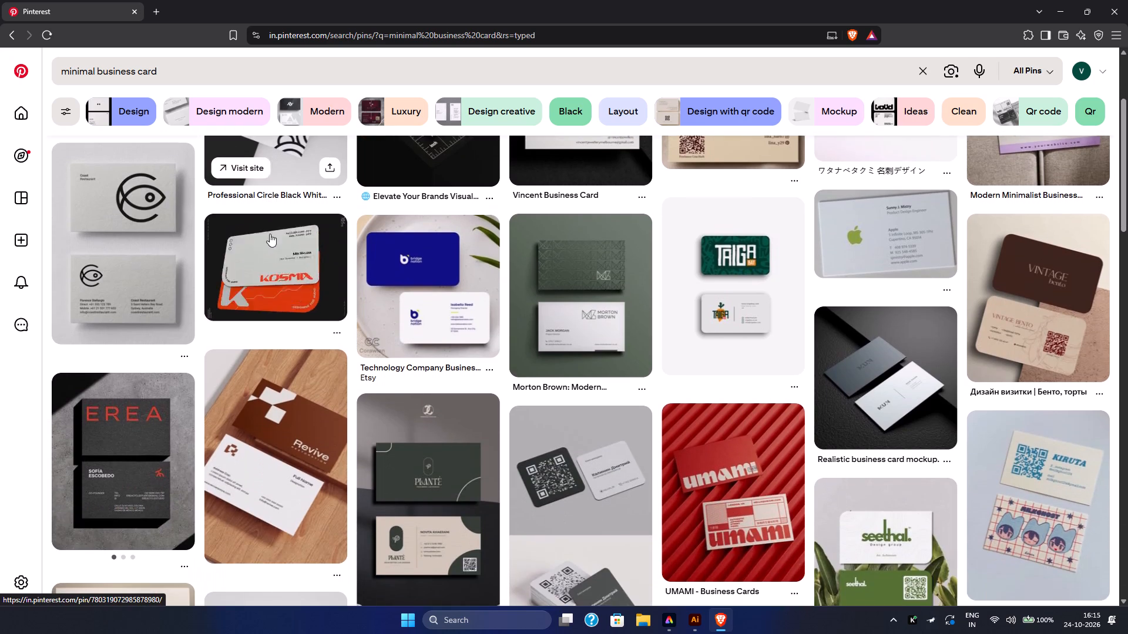
pyautogui.scroll(4, 270, 234)
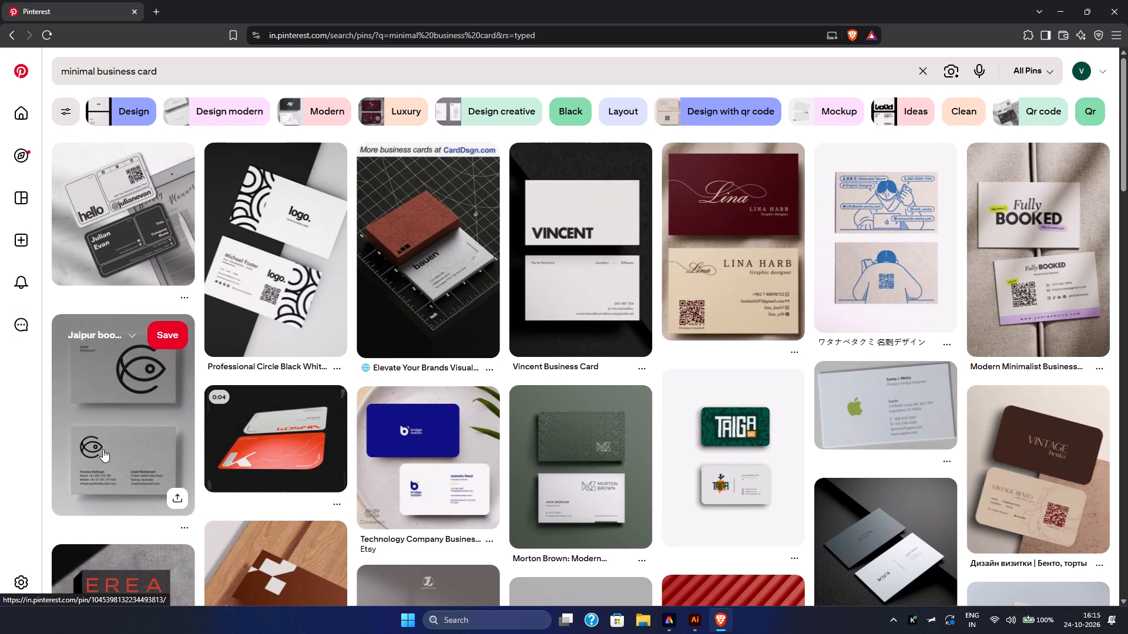
pyautogui.click(105, 242)
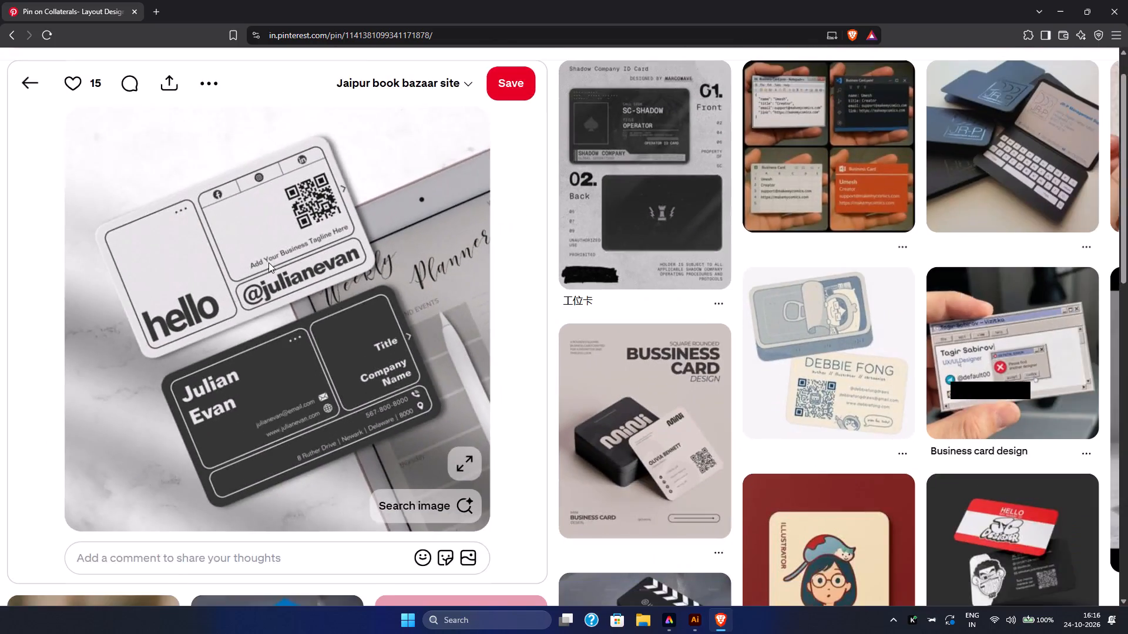
pyautogui.hscroll(4, 268, 262)
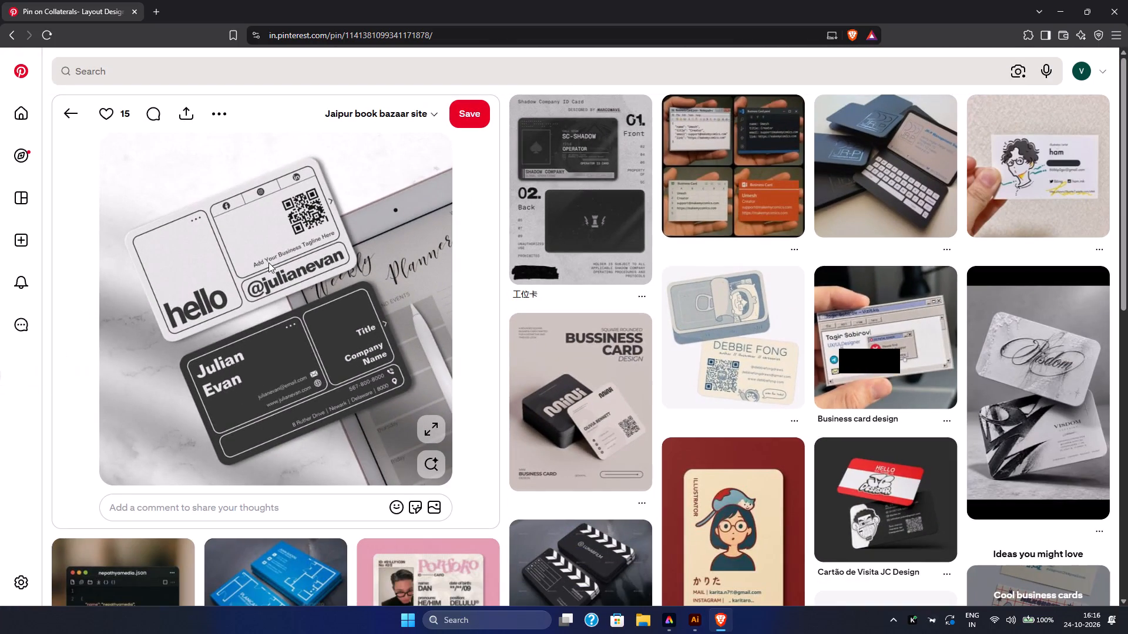
pyautogui.hscroll(6, 268, 262)
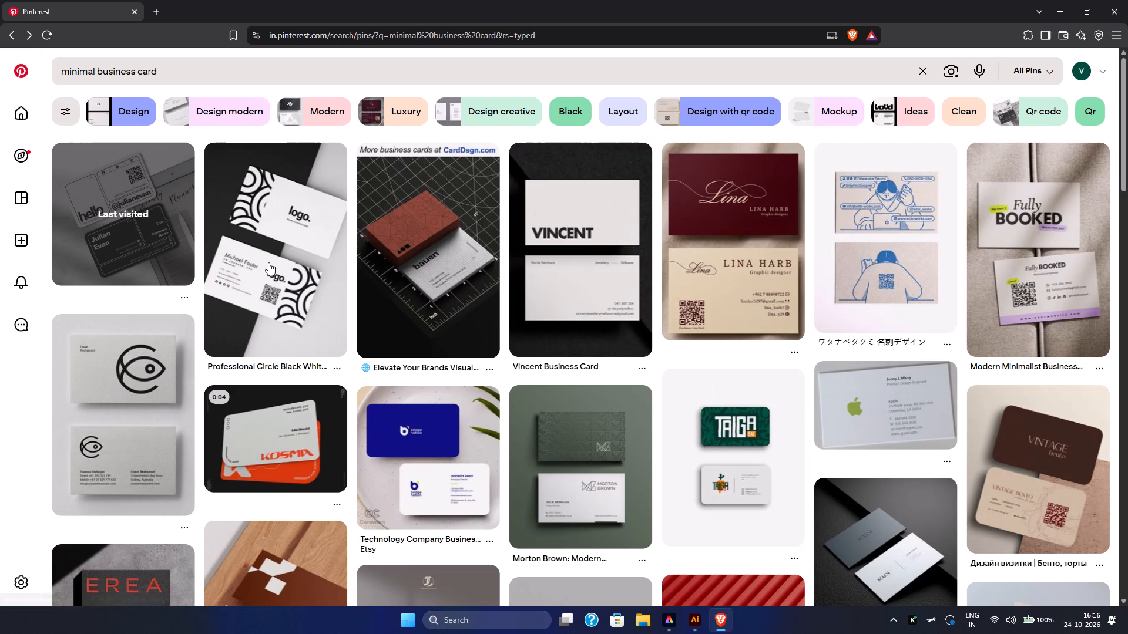
# Reopen the "hello" card pin, examine the related hand-held "ham" illustrator card, and return to the "hello" pin.
pyautogui.click(196, 248)
pyautogui.click(164, 251)
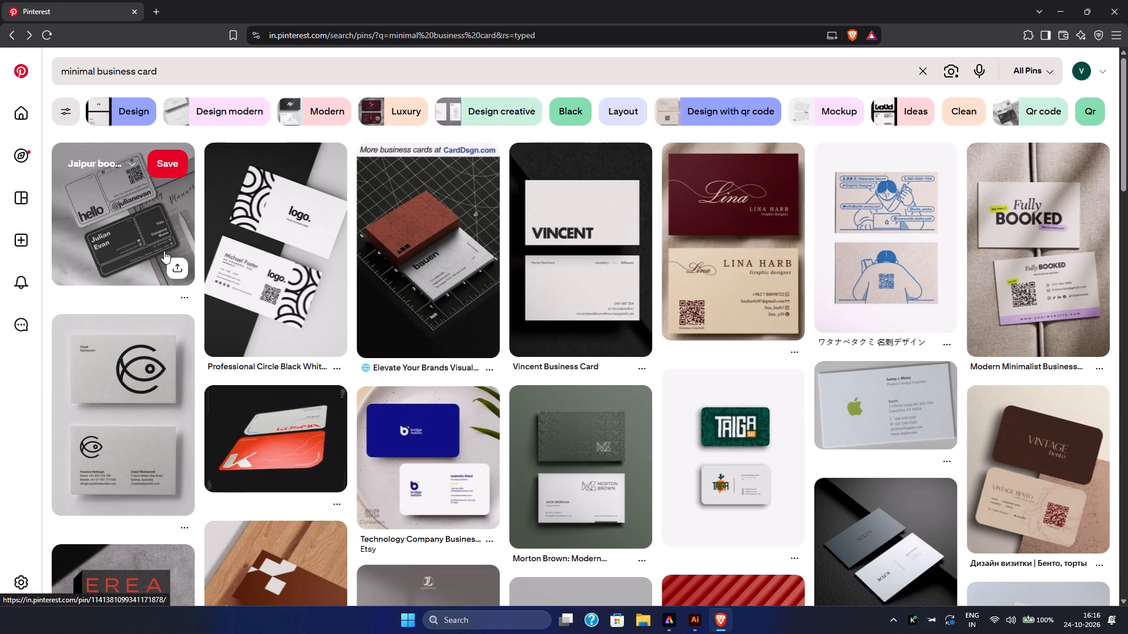
pyautogui.click(1047, 164)
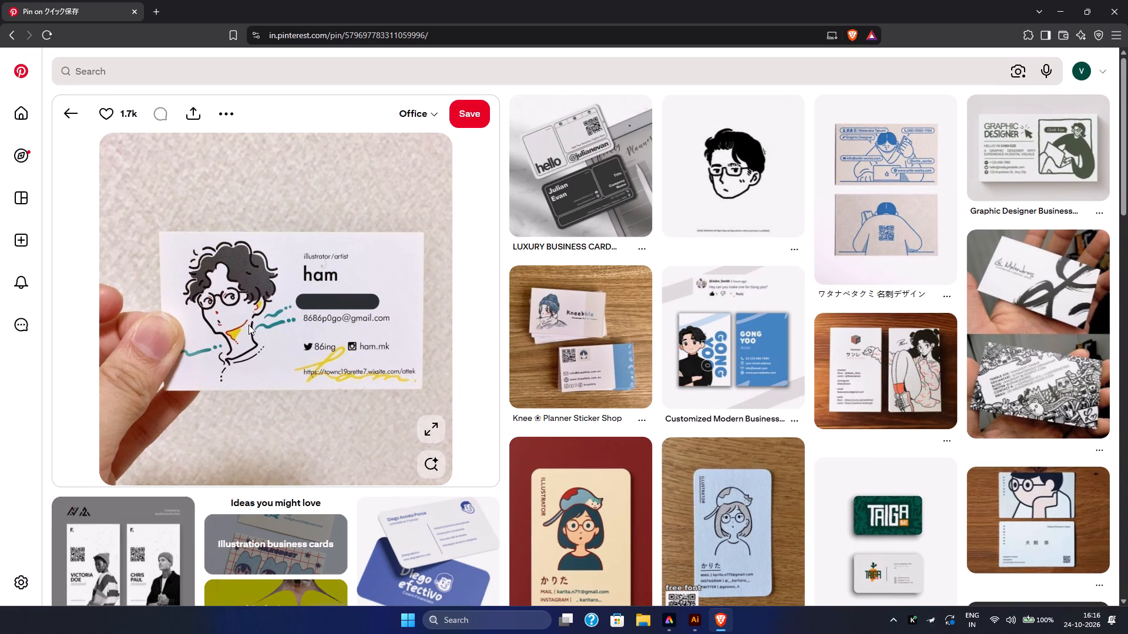
pyautogui.scroll(-1, 163, 318)
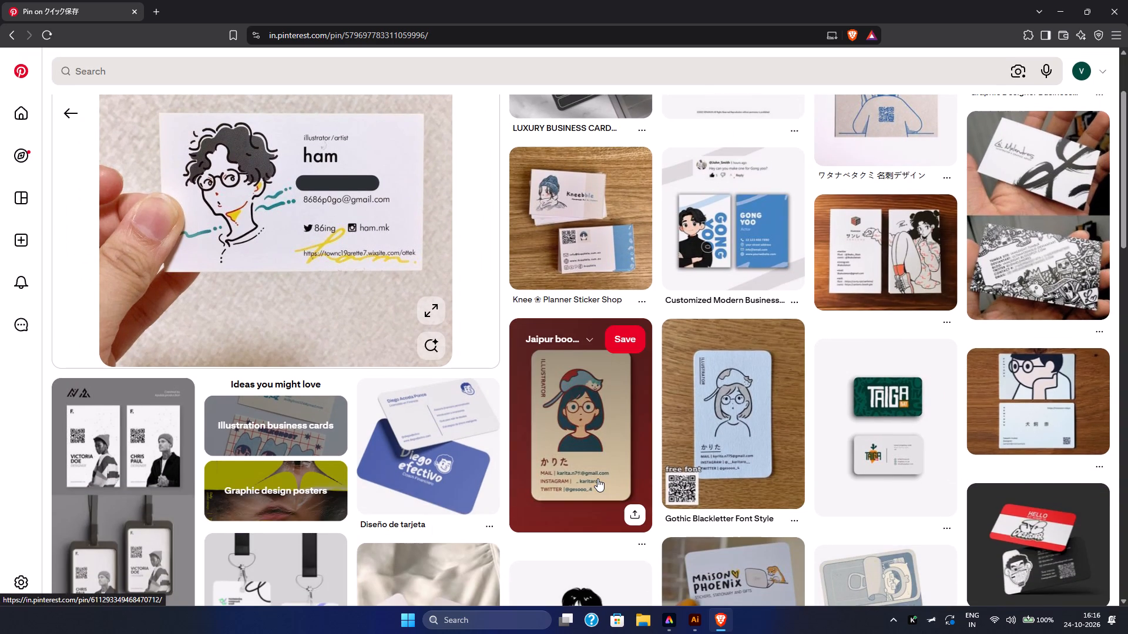
pyautogui.scroll(1, 597, 478)
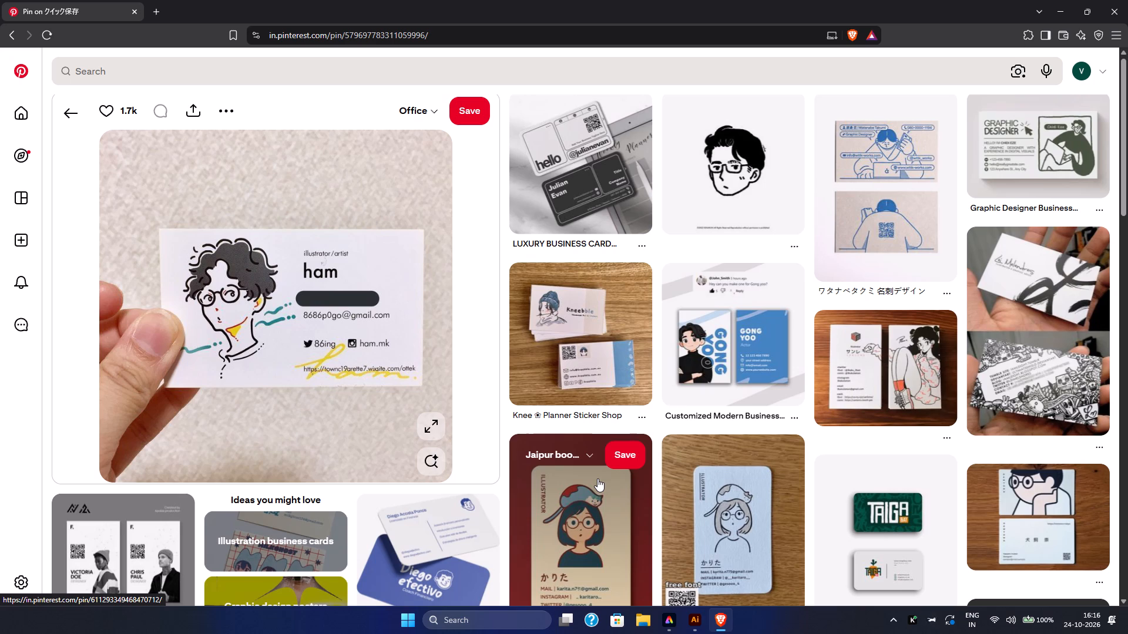
pyautogui.hscroll(14, 597, 478)
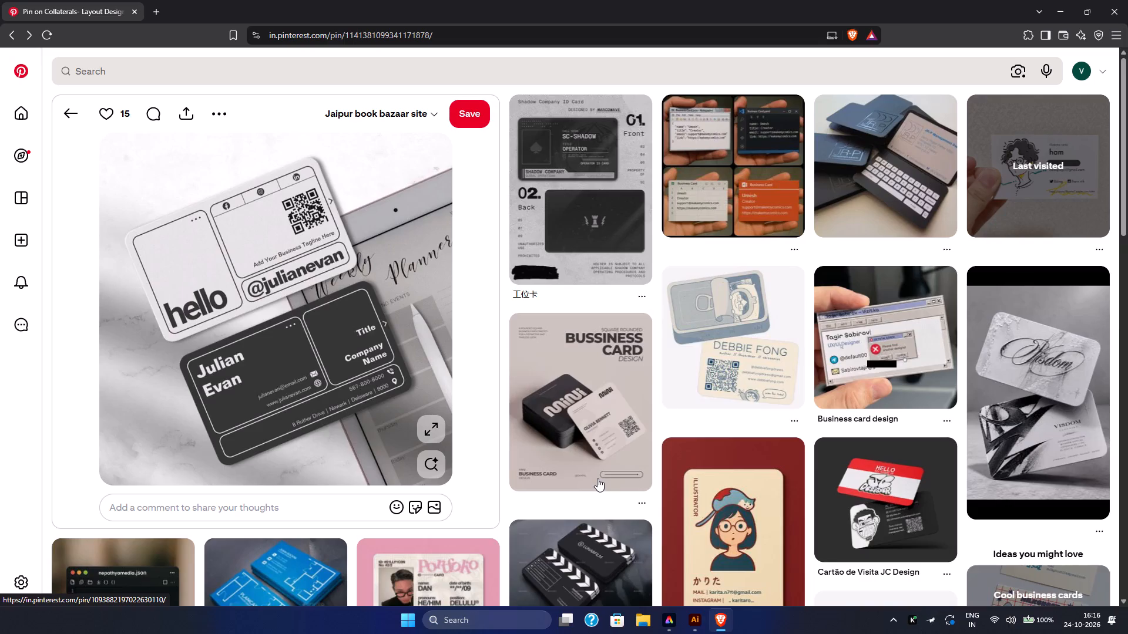
# Look through the related designs under the "hello" card pin and go back to the minimal business card results.
pyautogui.scroll(-8, 597, 478)
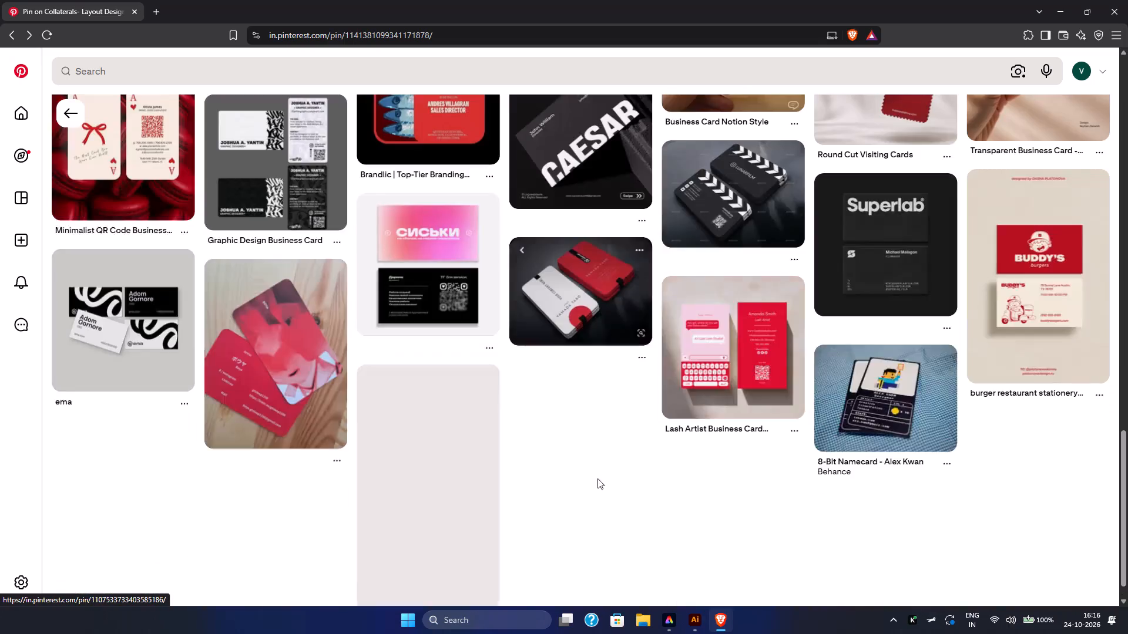
pyautogui.scroll(13, 597, 478)
pyautogui.hscroll(7, 597, 478)
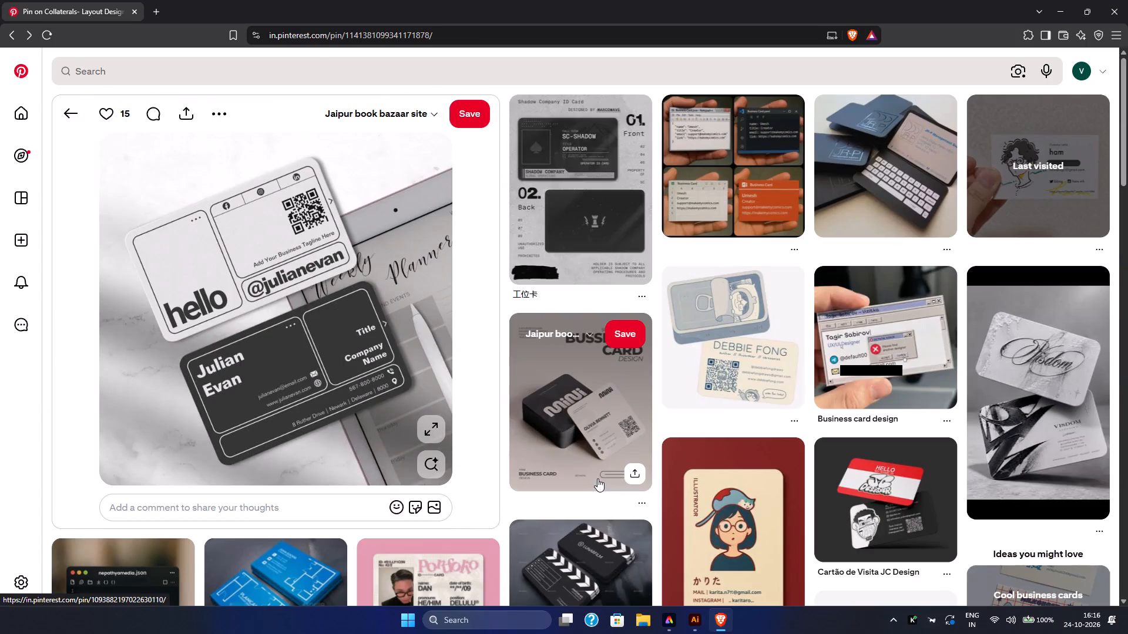
pyautogui.hscroll(7, 284, 354)
pyautogui.scroll(1, 287, 343)
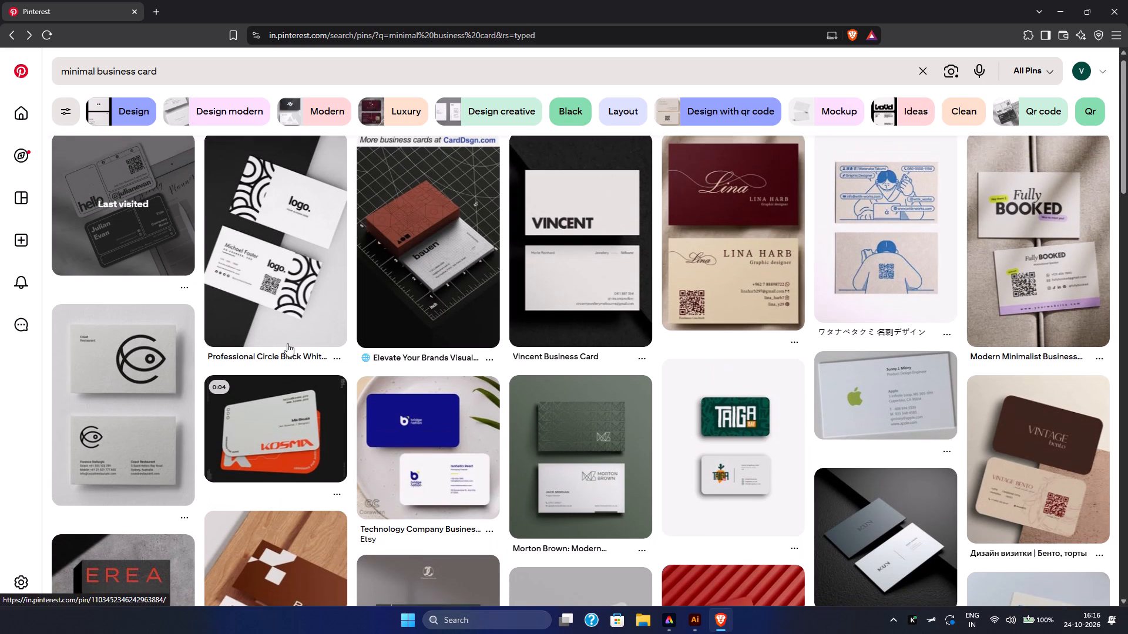
# Examine the "Professional Circle Black White Minimalist QR Code Business Card" pin and return to the search results.
pyautogui.scroll(1, 287, 343)
pyautogui.click(294, 295)
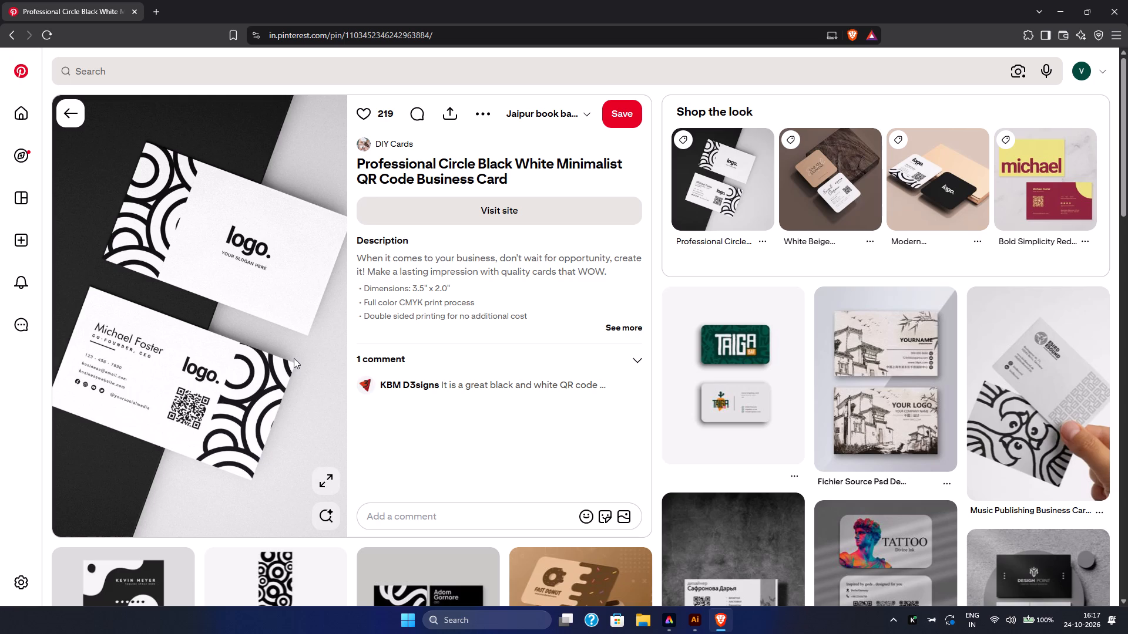
pyautogui.hscroll(6, 294, 358)
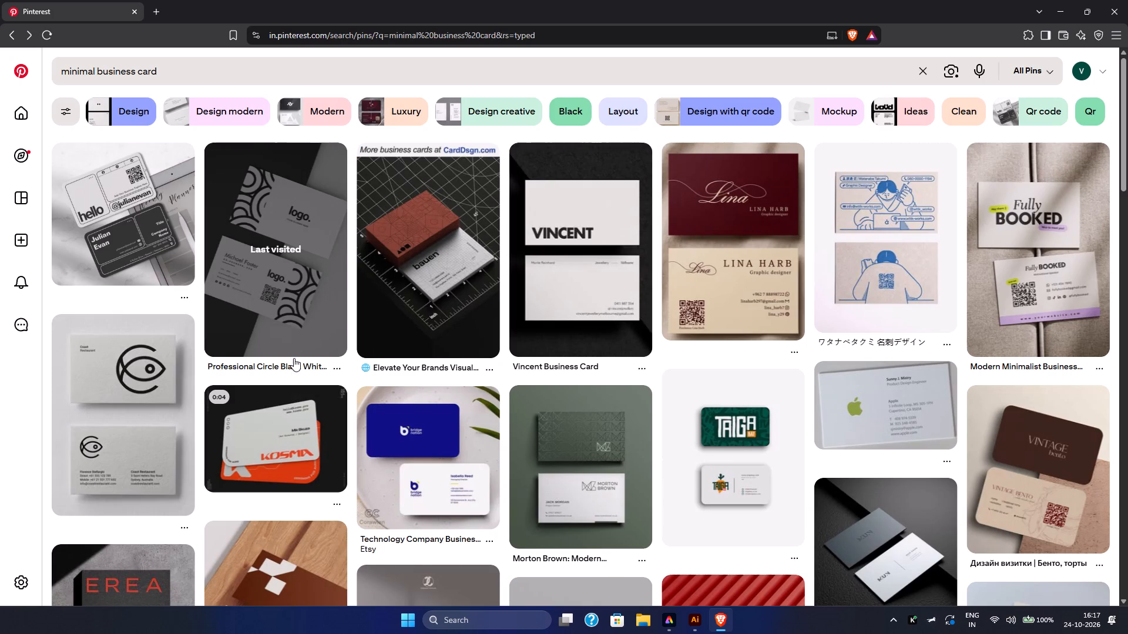
# Browse further down the minimal business card results for layout references and return to the first results.
pyautogui.scroll(-1, 294, 358)
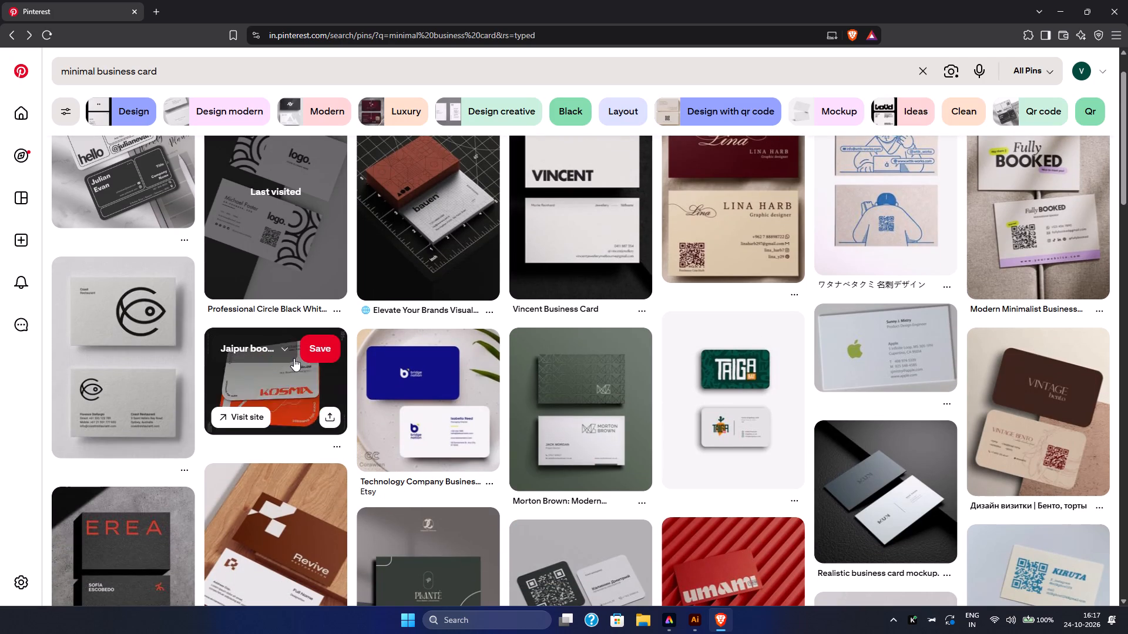
pyautogui.scroll(-6, 294, 358)
pyautogui.scroll(1, 294, 358)
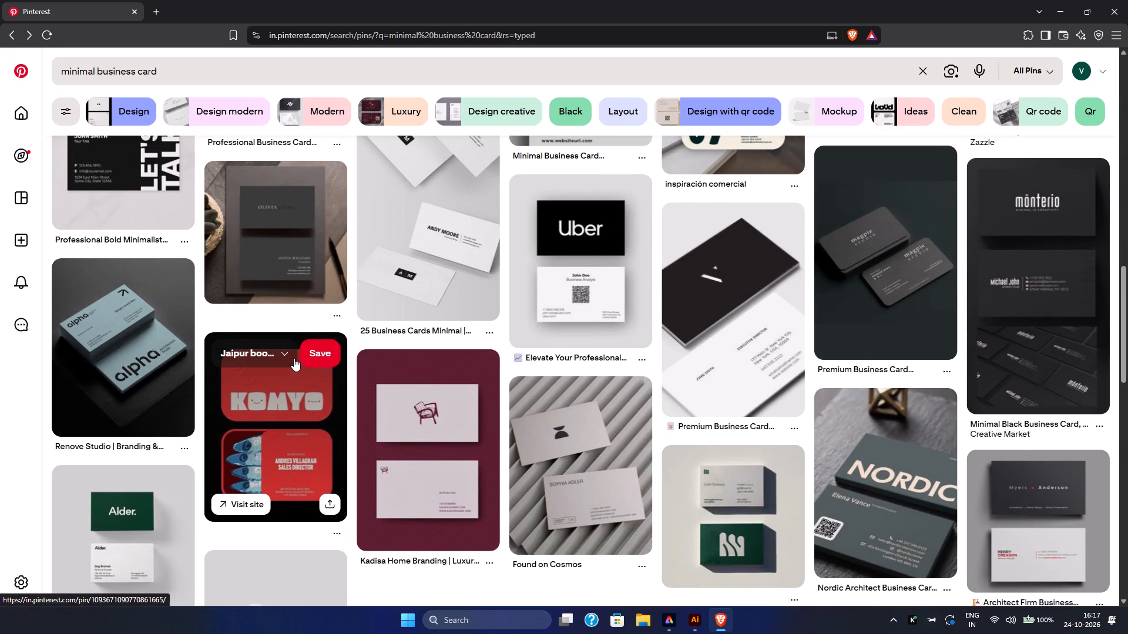
pyautogui.scroll(-2, 294, 358)
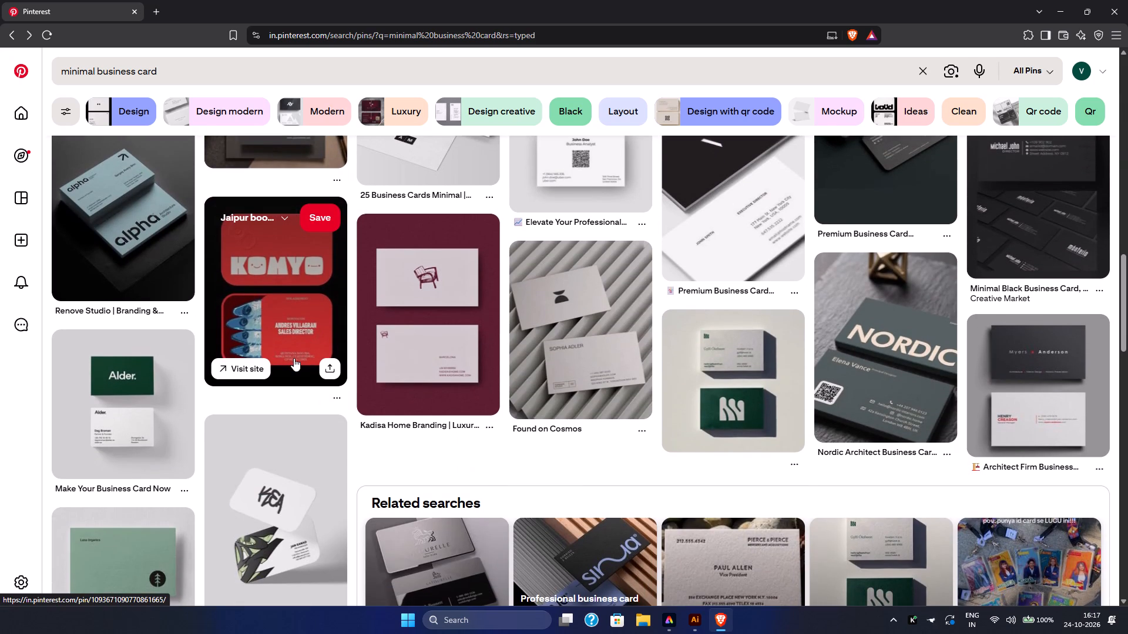
pyautogui.scroll(-4, 294, 358)
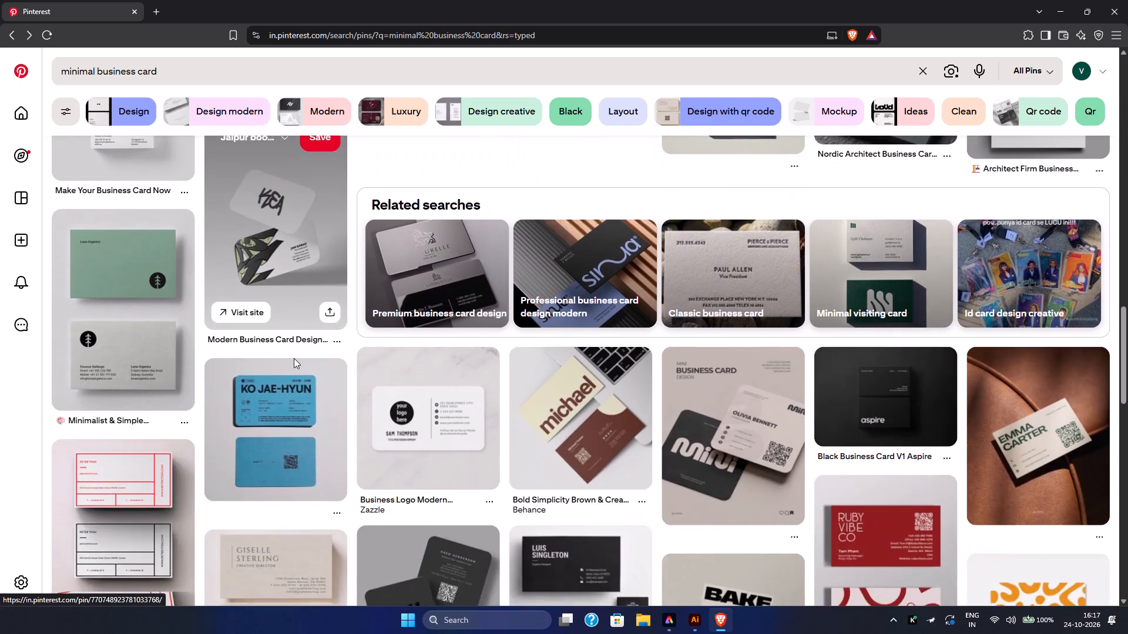
pyautogui.scroll(-4, 294, 358)
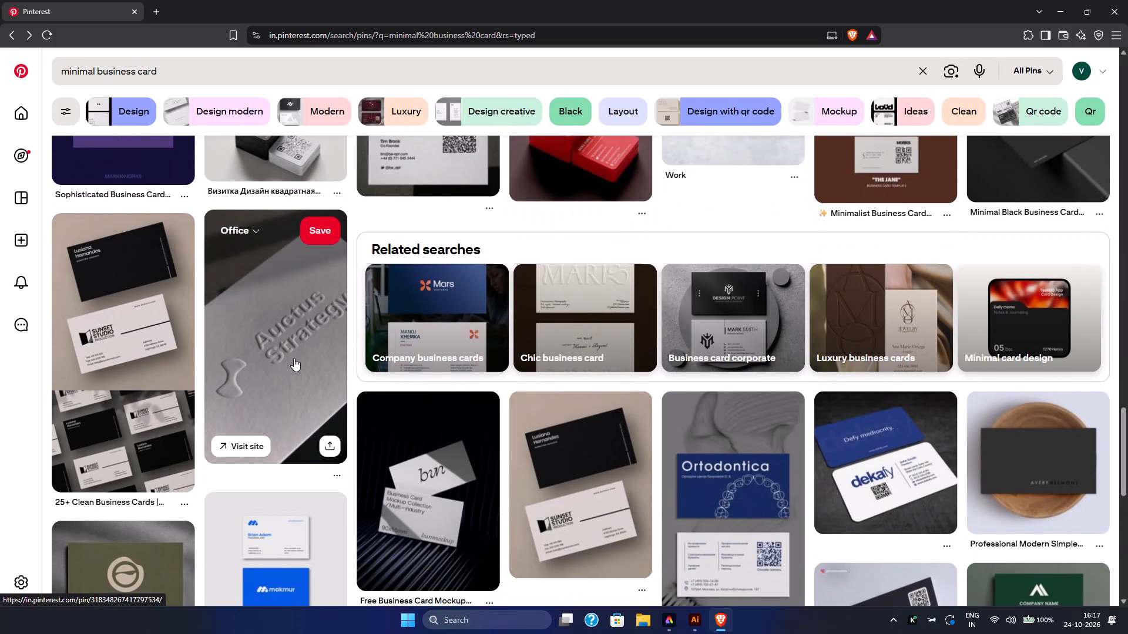
pyautogui.scroll(4, 294, 358)
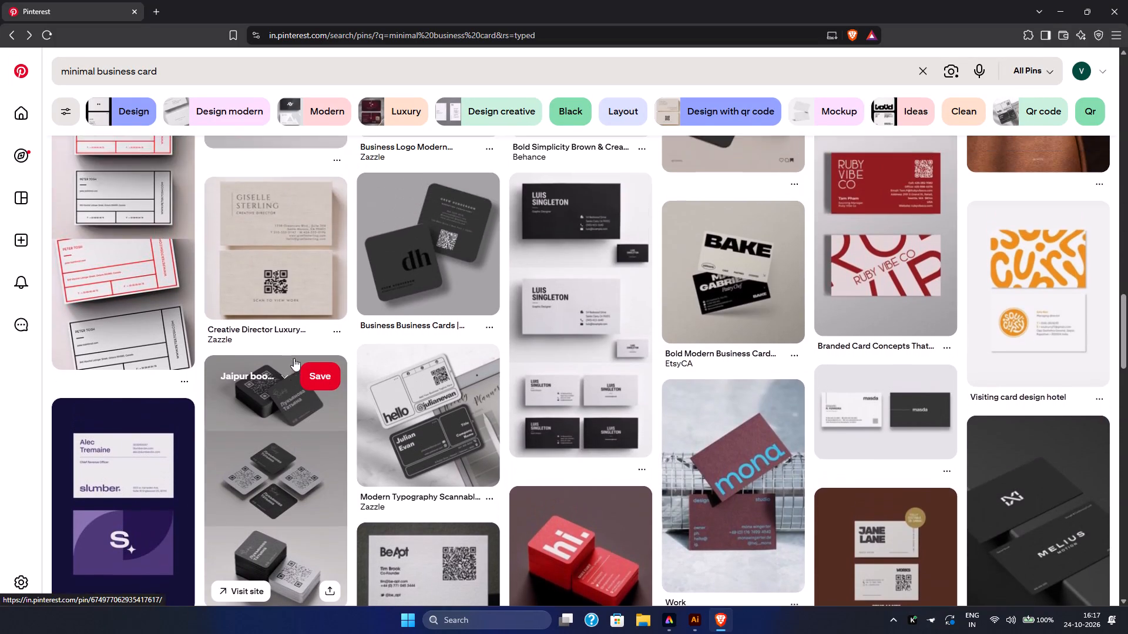
pyautogui.scroll(4, 294, 358)
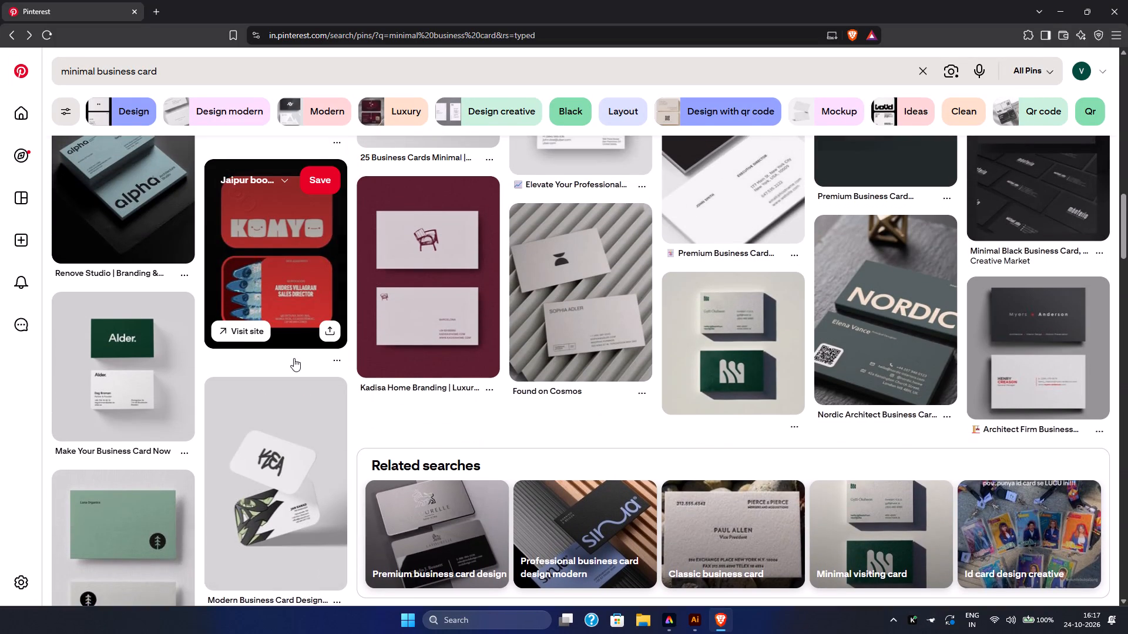
pyautogui.scroll(5, 294, 358)
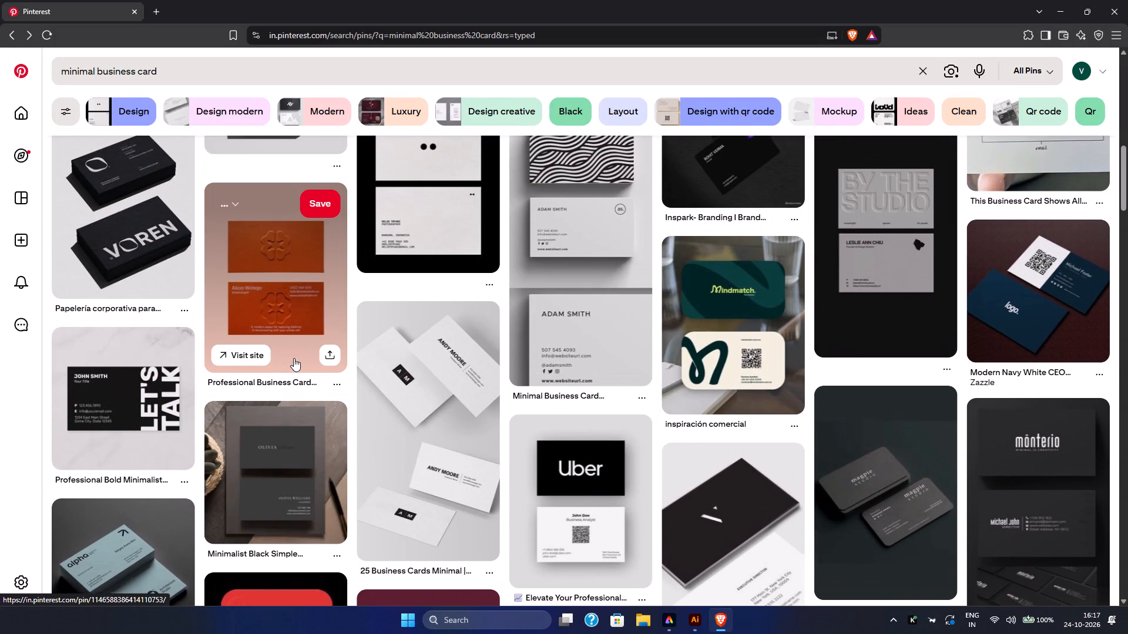
pyautogui.scroll(1, 294, 358)
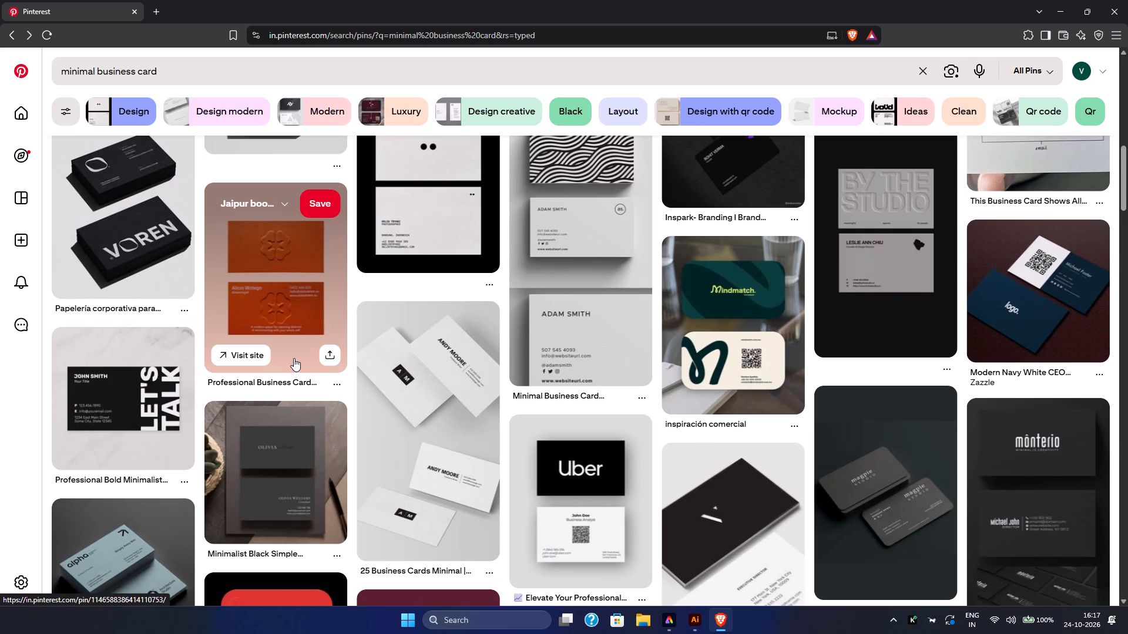
pyautogui.scroll(4, 294, 358)
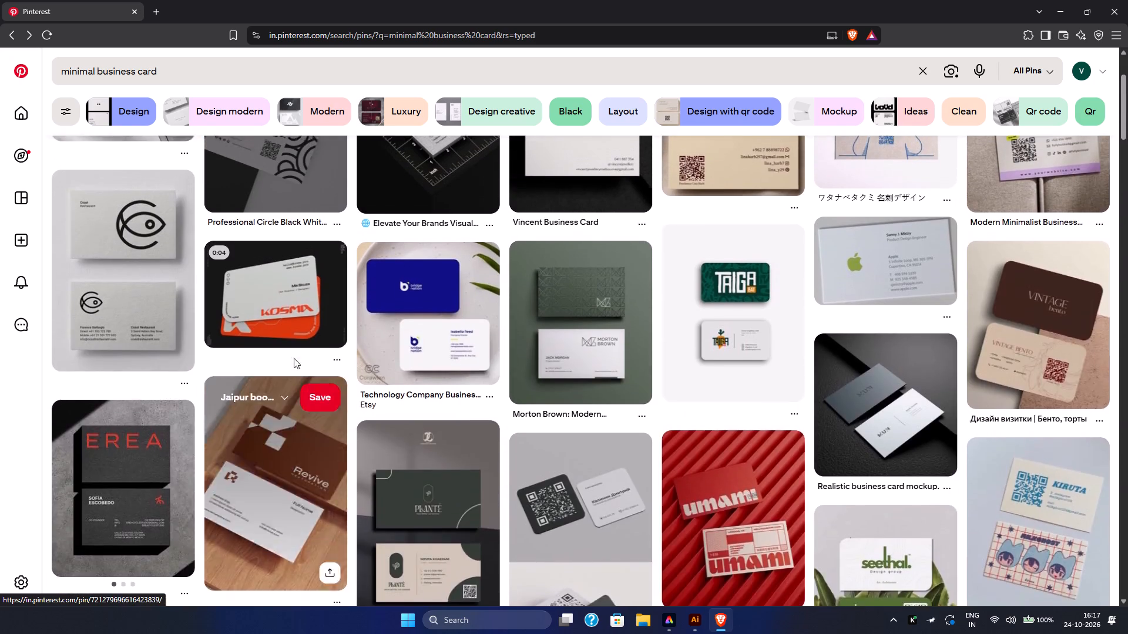
pyautogui.scroll(2, 294, 358)
pyautogui.click(294, 358)
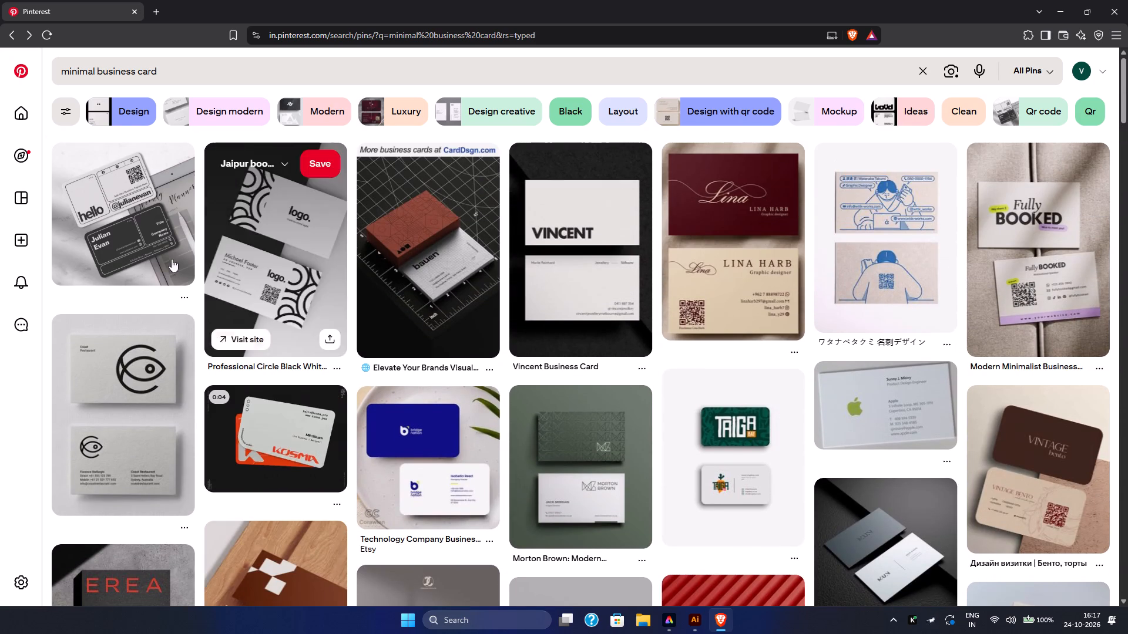
# Review the first rows of results again and open the green-and-white Taiga business card pin in Brave.
pyautogui.scroll(-1, 518, 495)
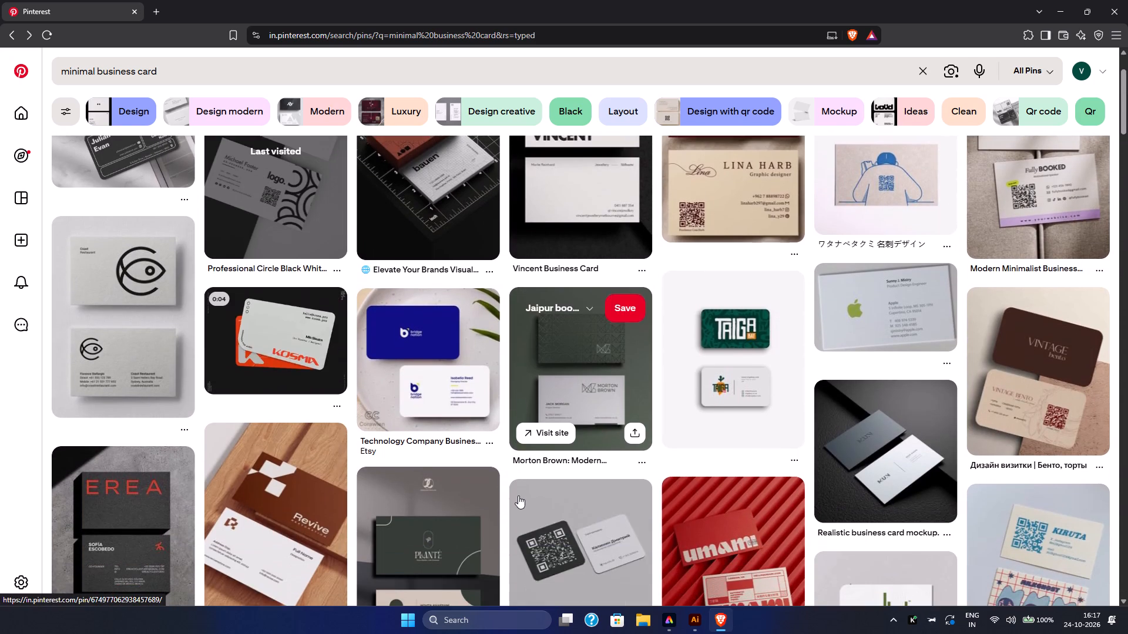
pyautogui.scroll(-2, 518, 495)
pyautogui.scroll(3, 518, 495)
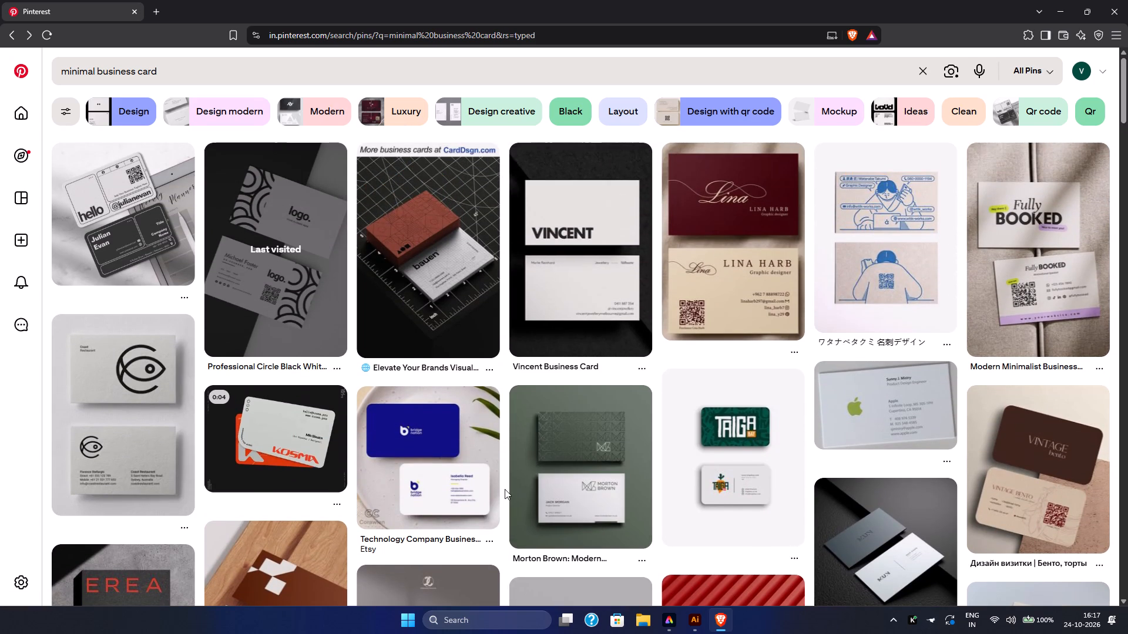
pyautogui.scroll(-1, 505, 489)
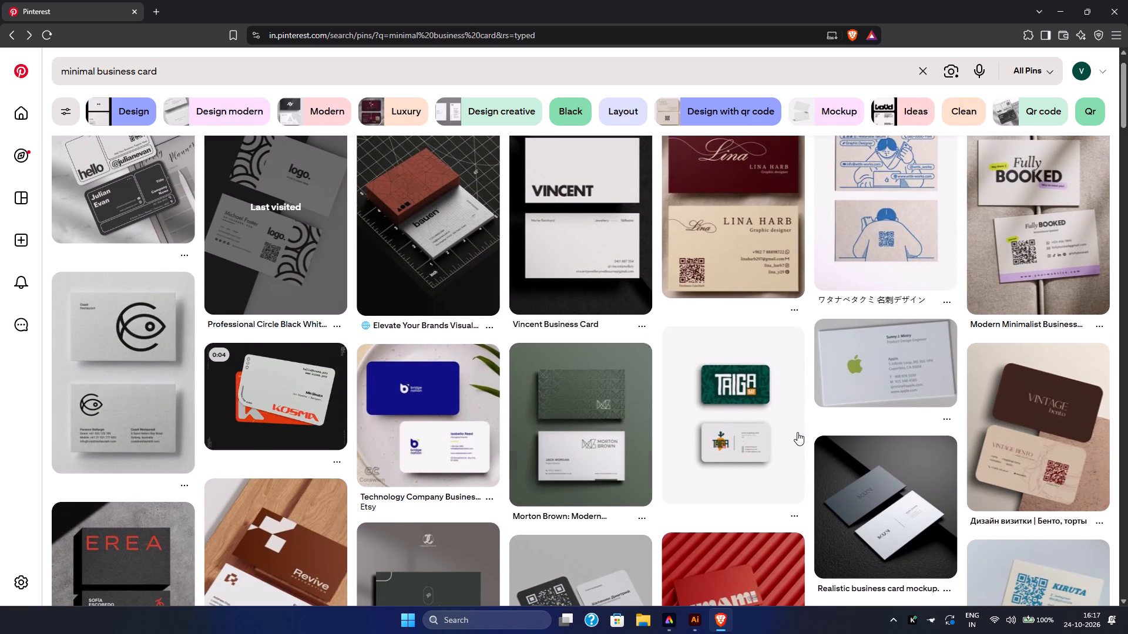
pyautogui.click(797, 432)
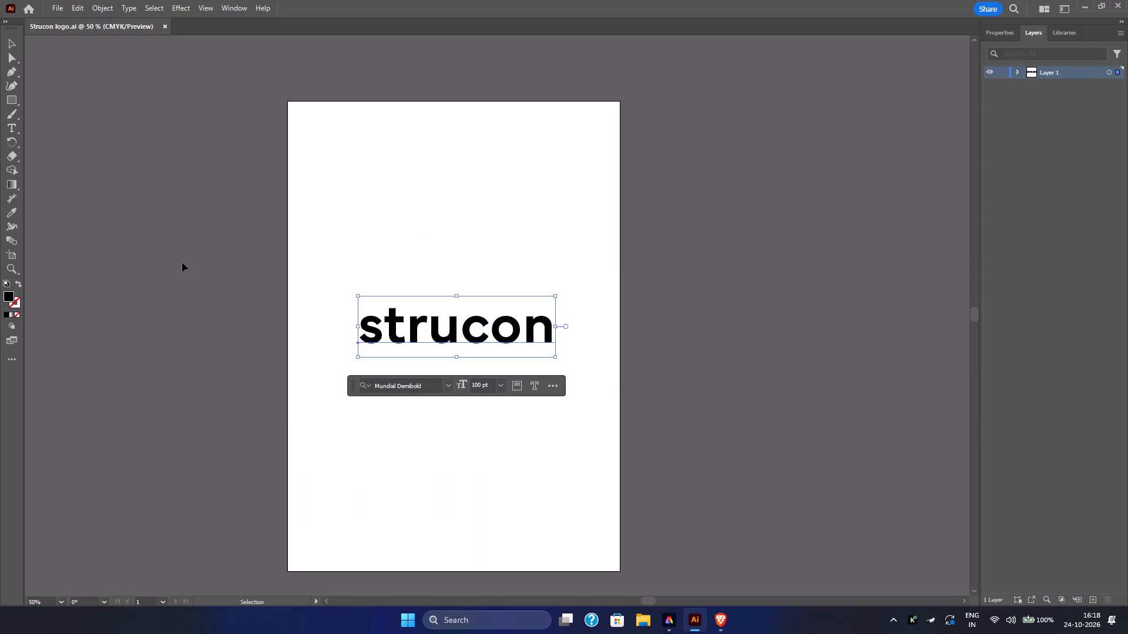
pyautogui.click(321, 370)
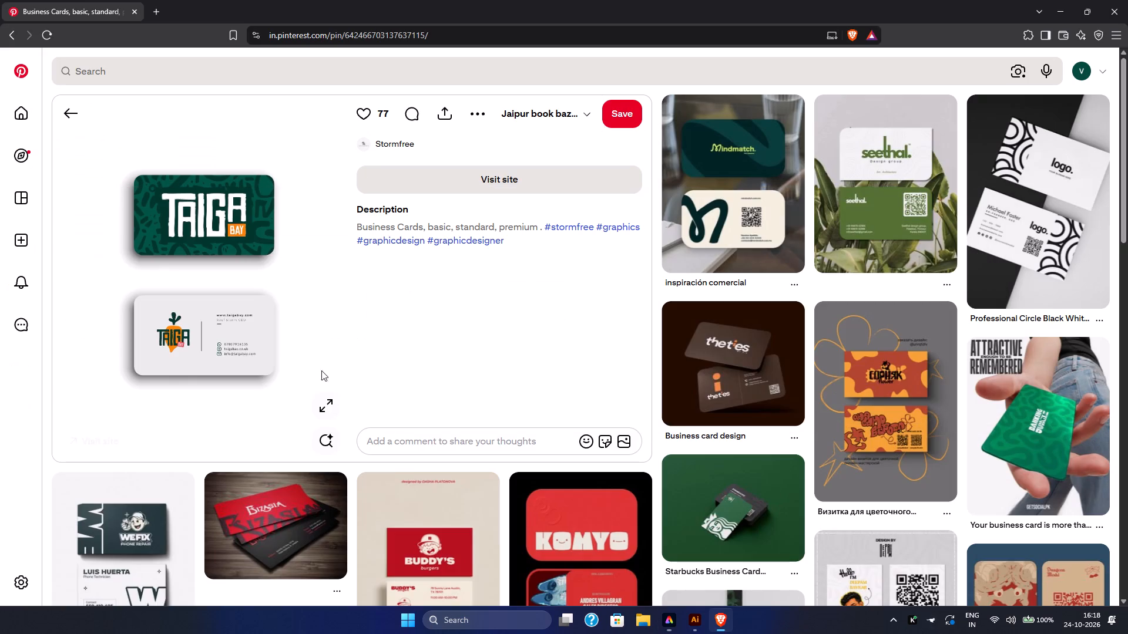
# Examine the front and back of the related green Seethal Design Group card, and return to the Taiga pin.
pyautogui.click(839, 195)
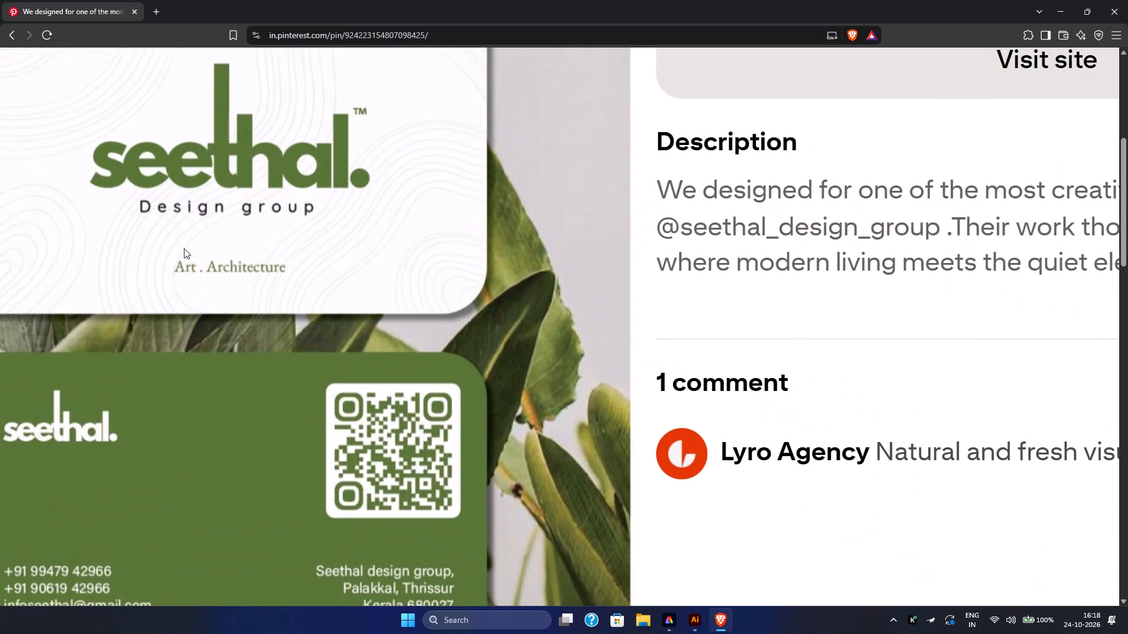
pyautogui.hscroll(2, 184, 248)
pyautogui.scroll(1, 184, 248)
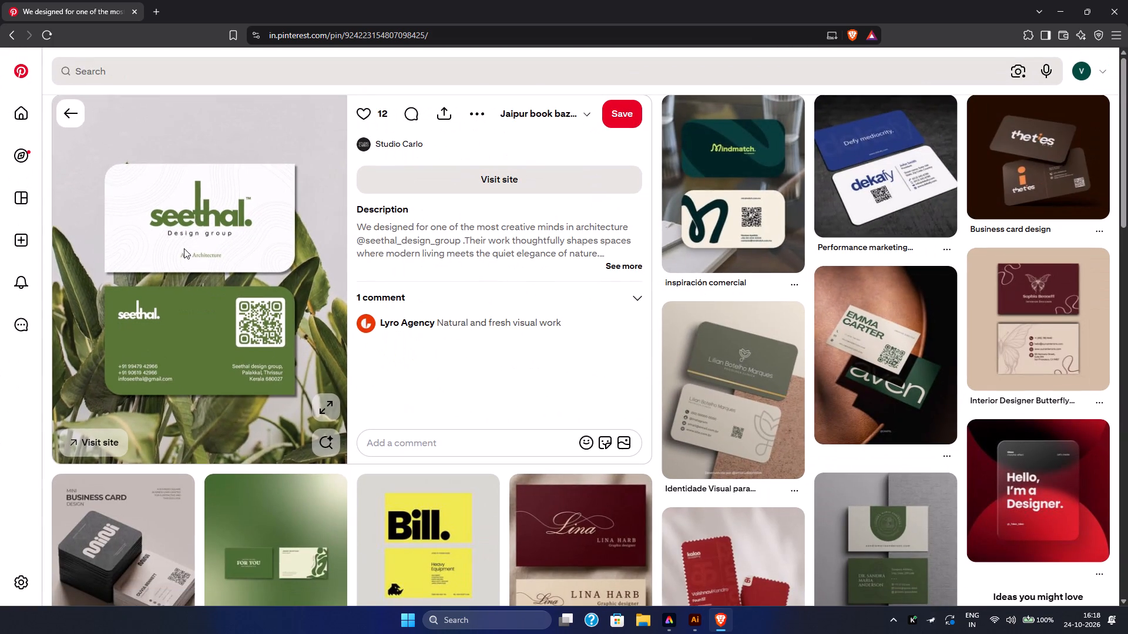
pyautogui.scroll(-1, 184, 248)
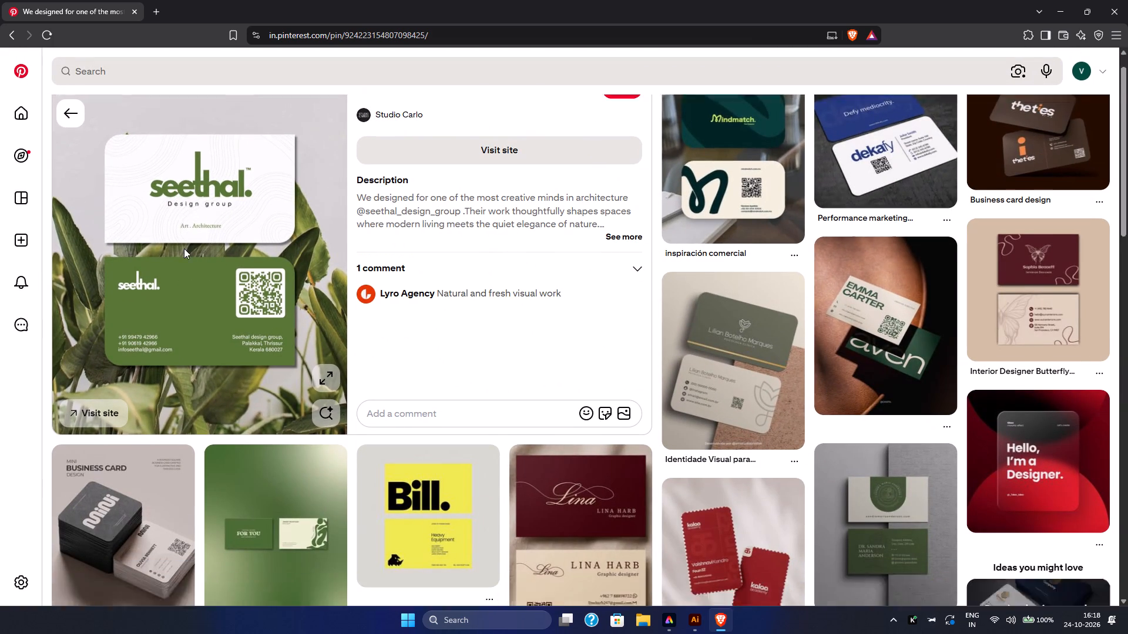
pyautogui.scroll(-1, 184, 248)
pyautogui.scroll(2, 193, 314)
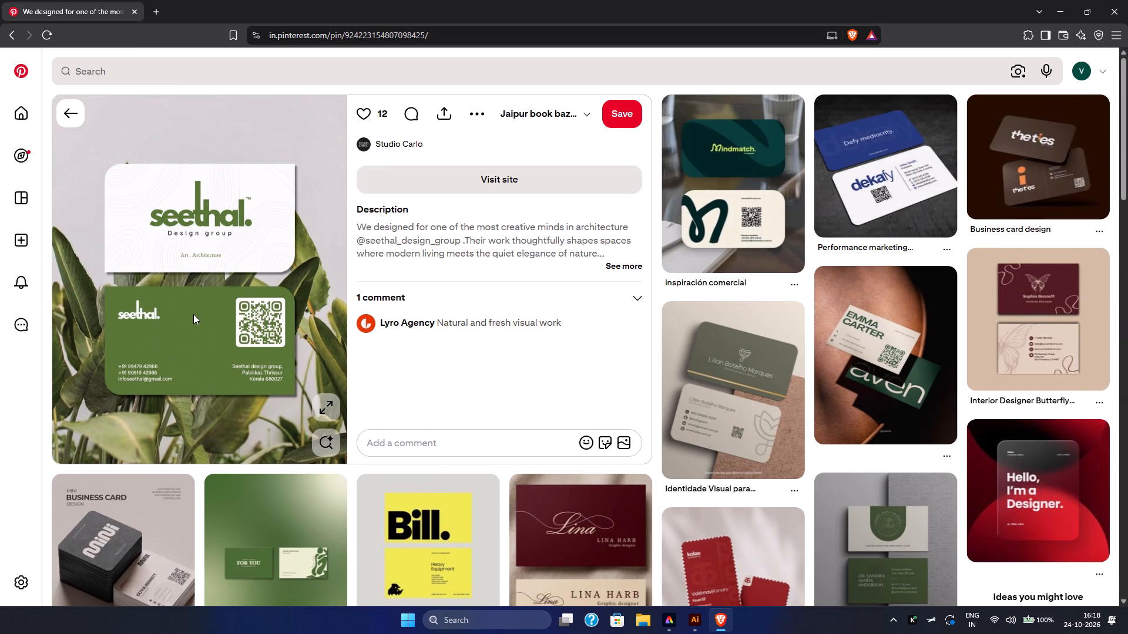
pyautogui.scroll(1, 193, 314)
pyautogui.hscroll(11, 193, 314)
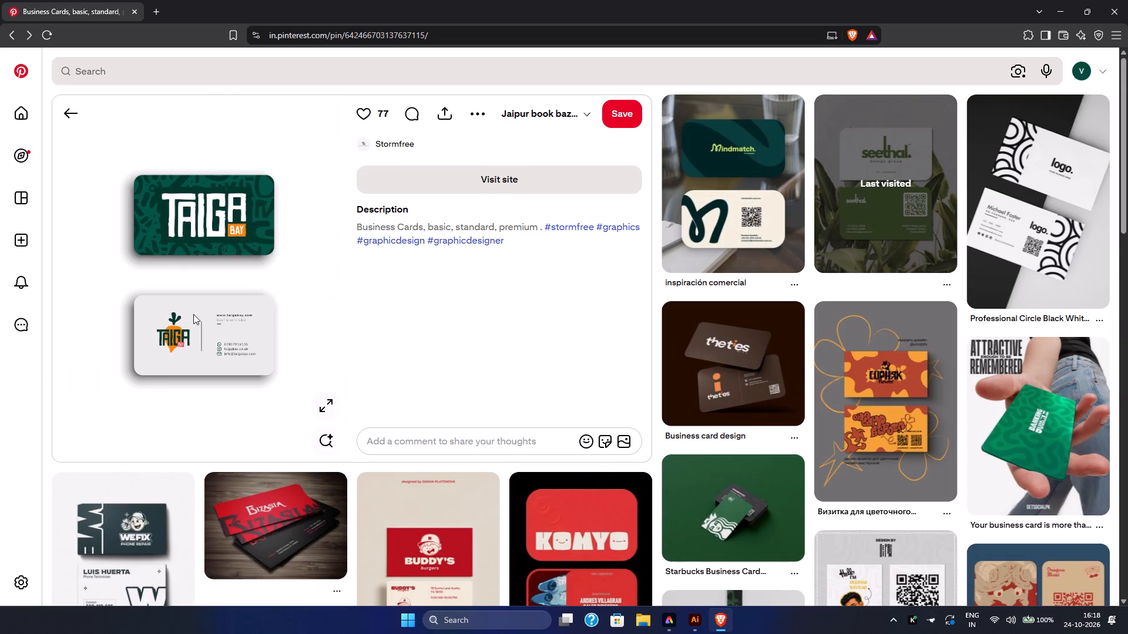
pyautogui.scroll(-1, 193, 314)
pyautogui.scroll(3, 193, 314)
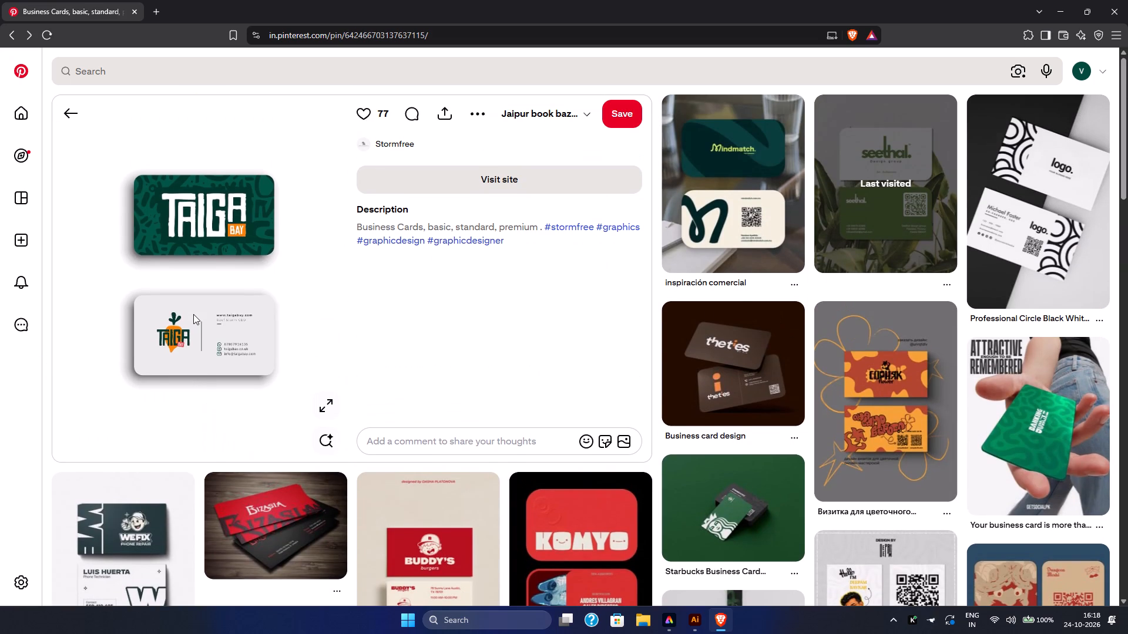
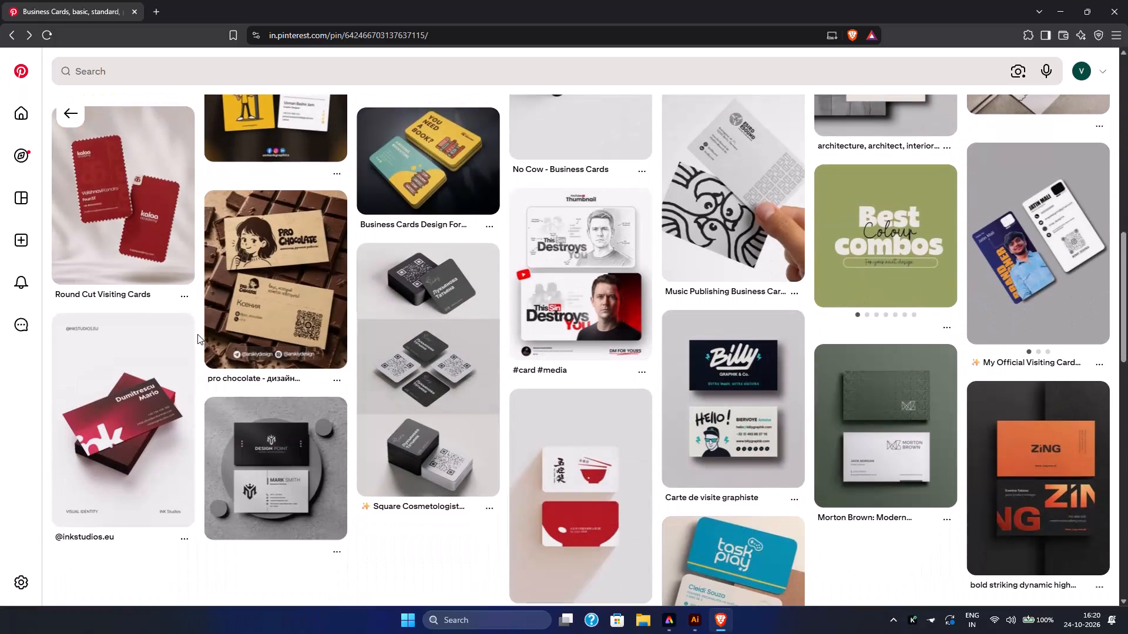
# Browse the related business card pins beneath the Taiga card for layout references and return to the search results.
pyautogui.scroll(-2, 197, 334)
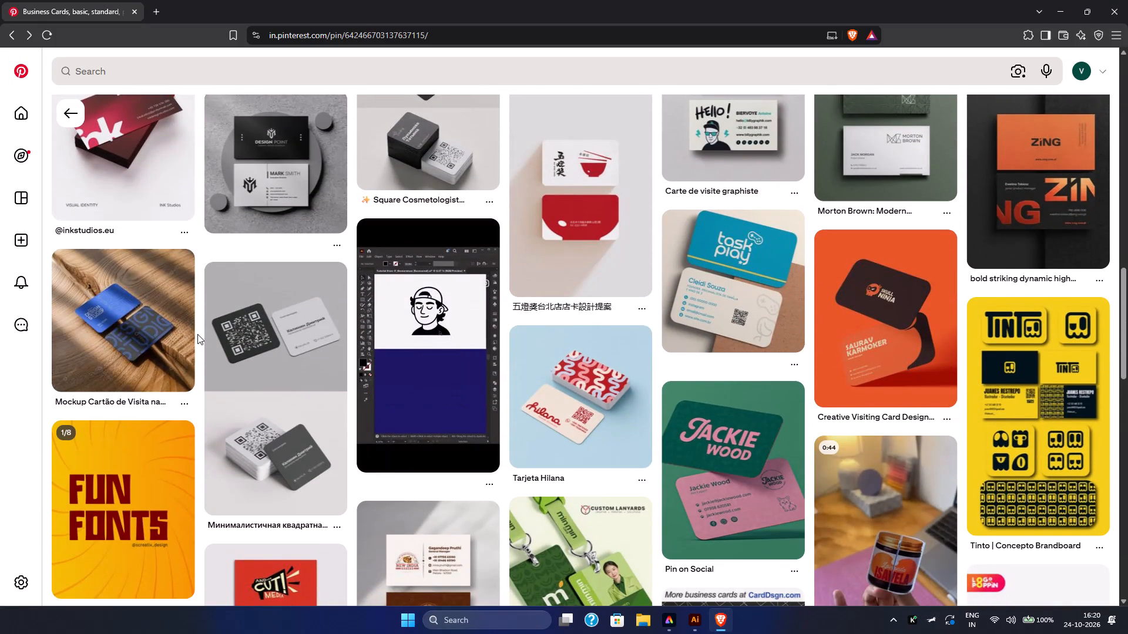
pyautogui.scroll(-1, 197, 334)
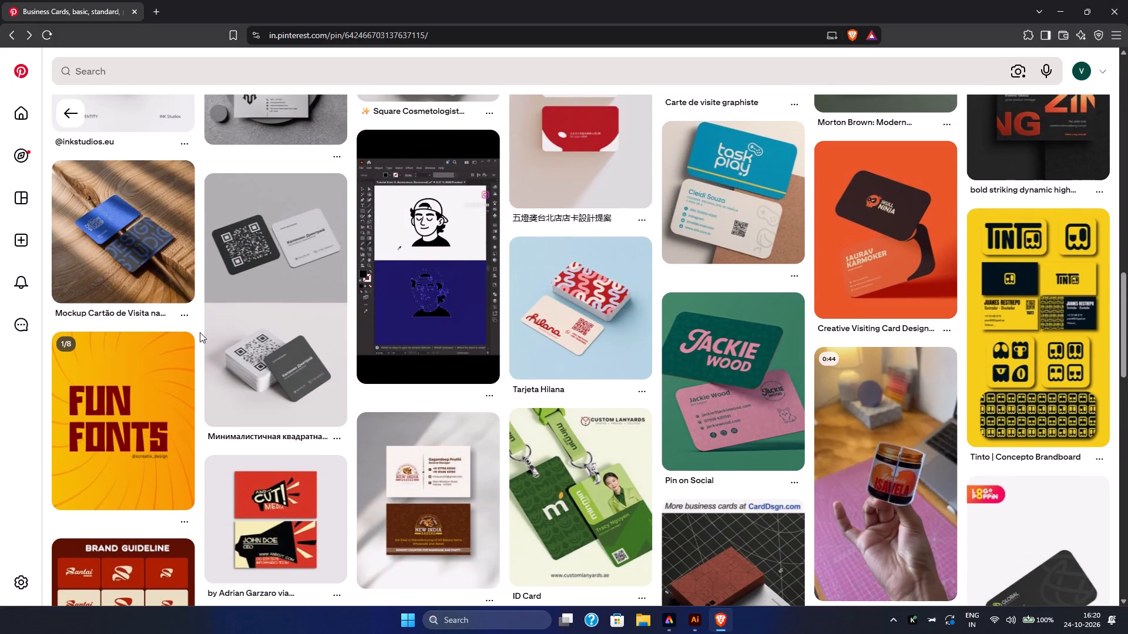
pyautogui.scroll(9, 200, 332)
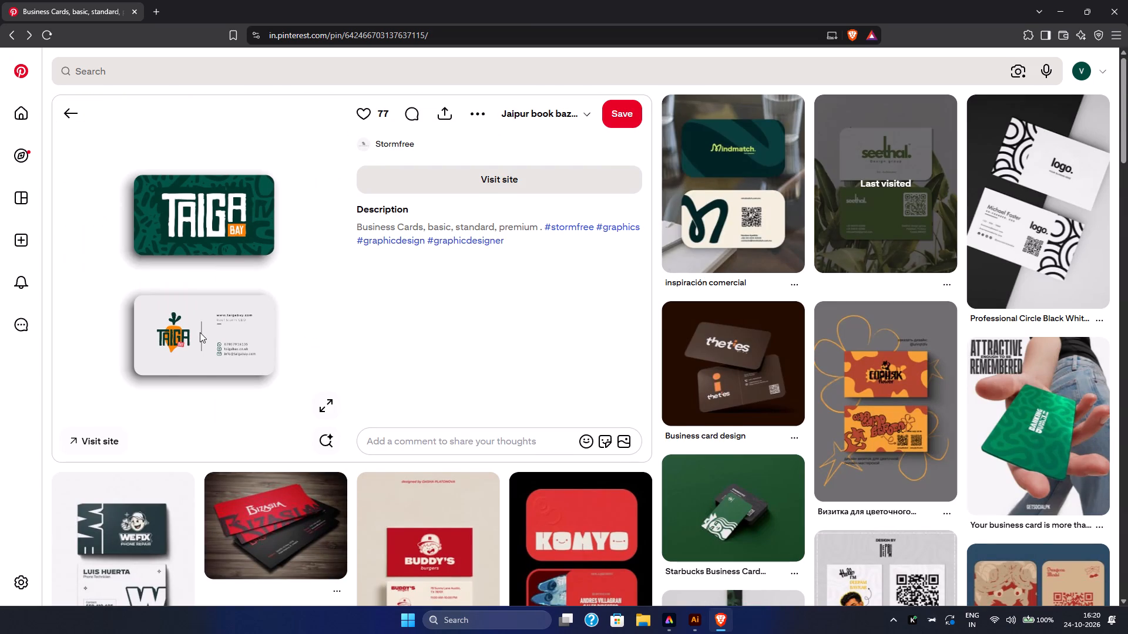
pyautogui.scroll(-1, 200, 332)
pyautogui.scroll(4, 200, 332)
pyautogui.hscroll(6, 200, 332)
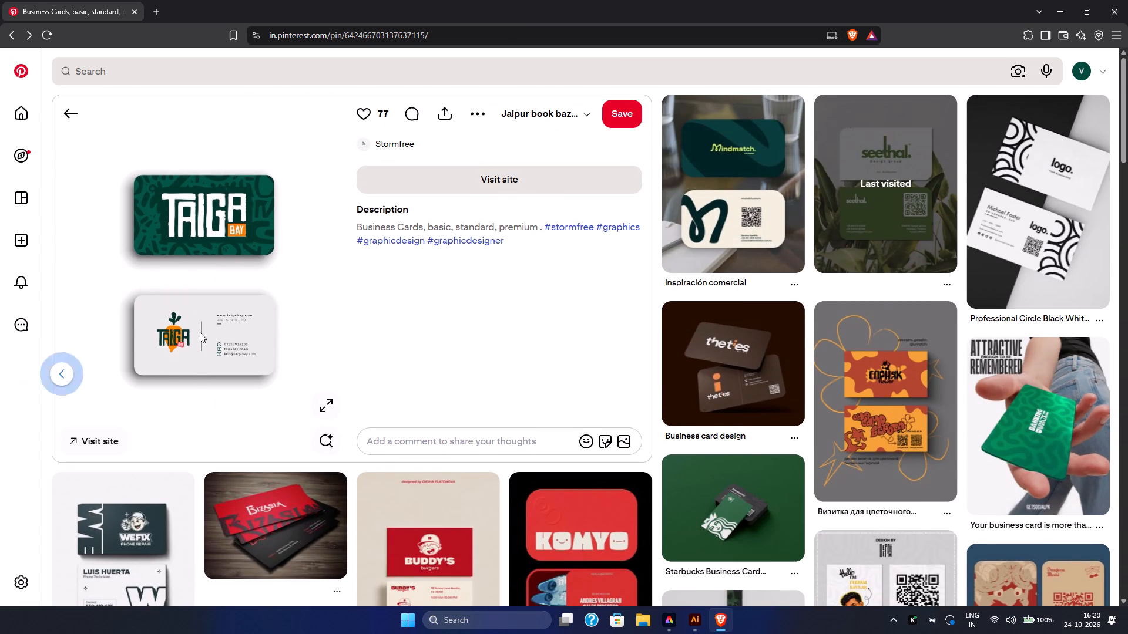
# Browse further down the minimal business card results for layout references and come back to the first rows.
pyautogui.scroll(3, 317, 282)
pyautogui.scroll(-3, 317, 282)
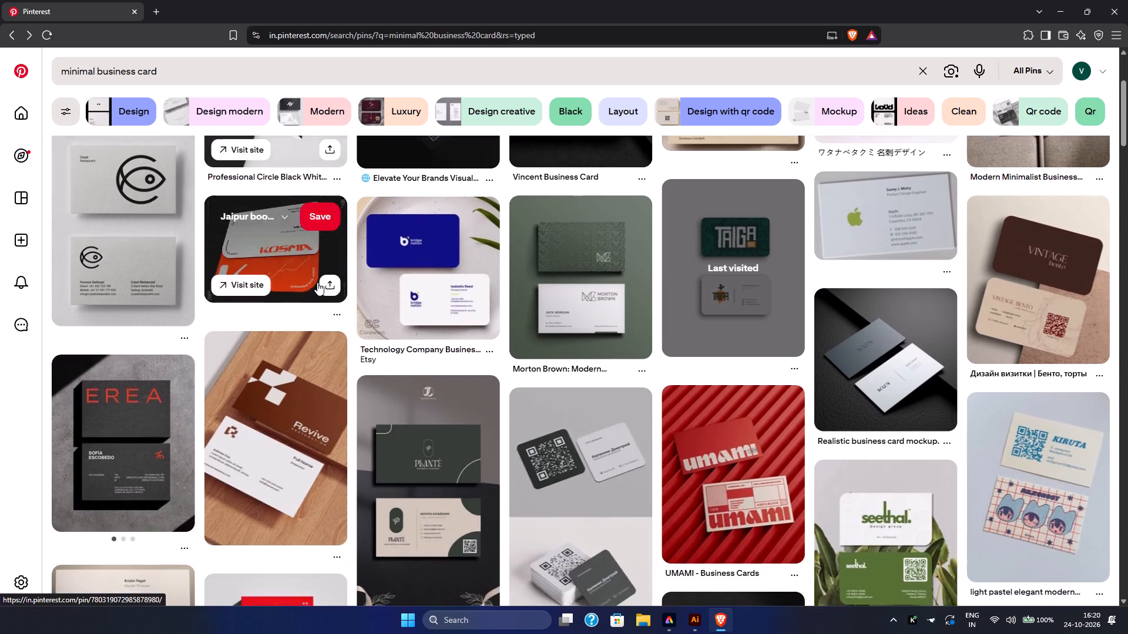
pyautogui.scroll(-5, 317, 282)
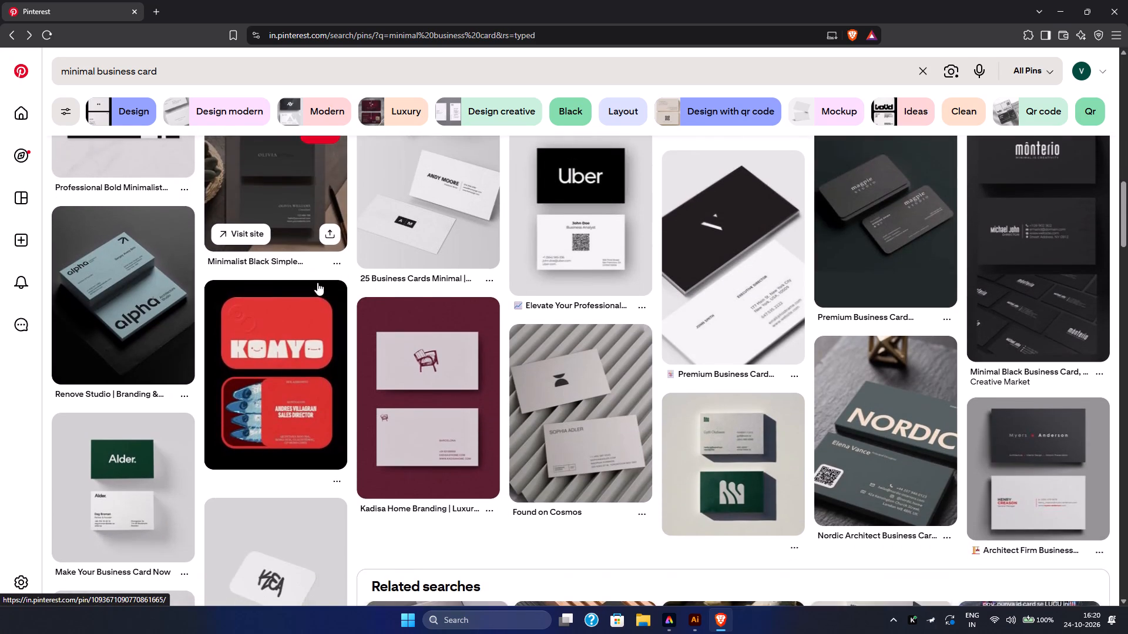
pyautogui.scroll(1, 317, 282)
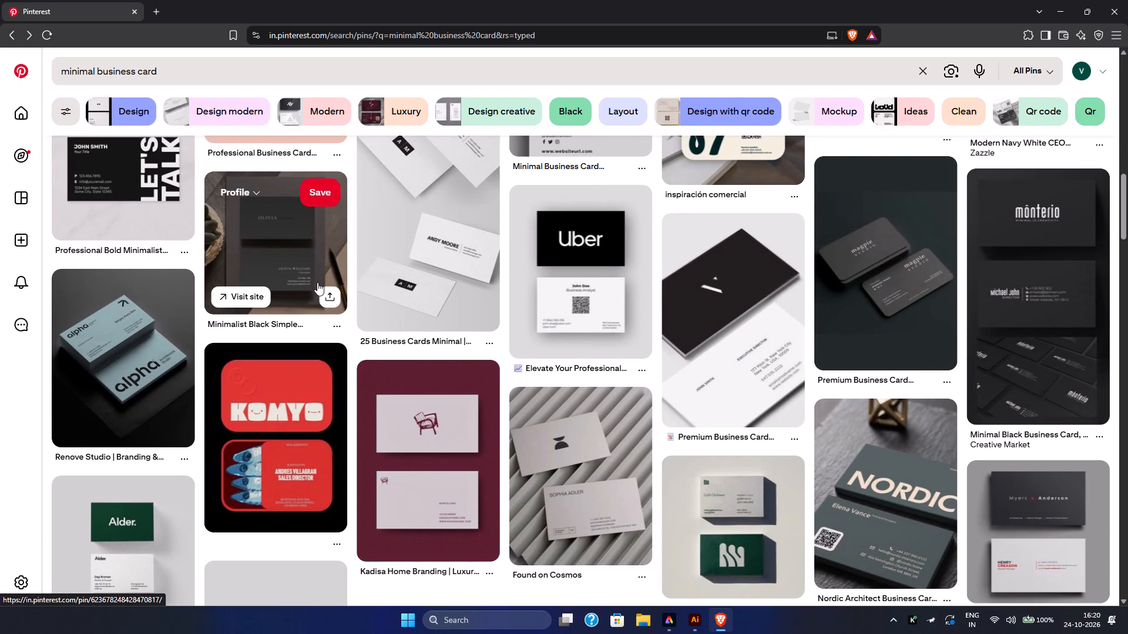
pyautogui.scroll(1, 317, 282)
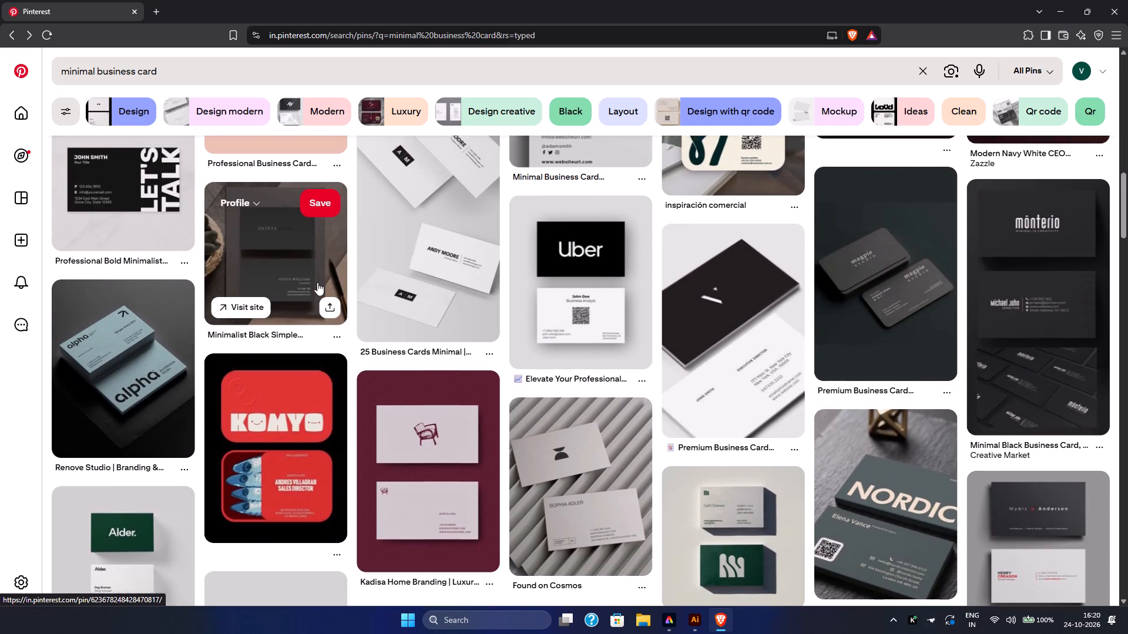
pyautogui.scroll(1, 317, 282)
pyautogui.scroll(-1, 382, 448)
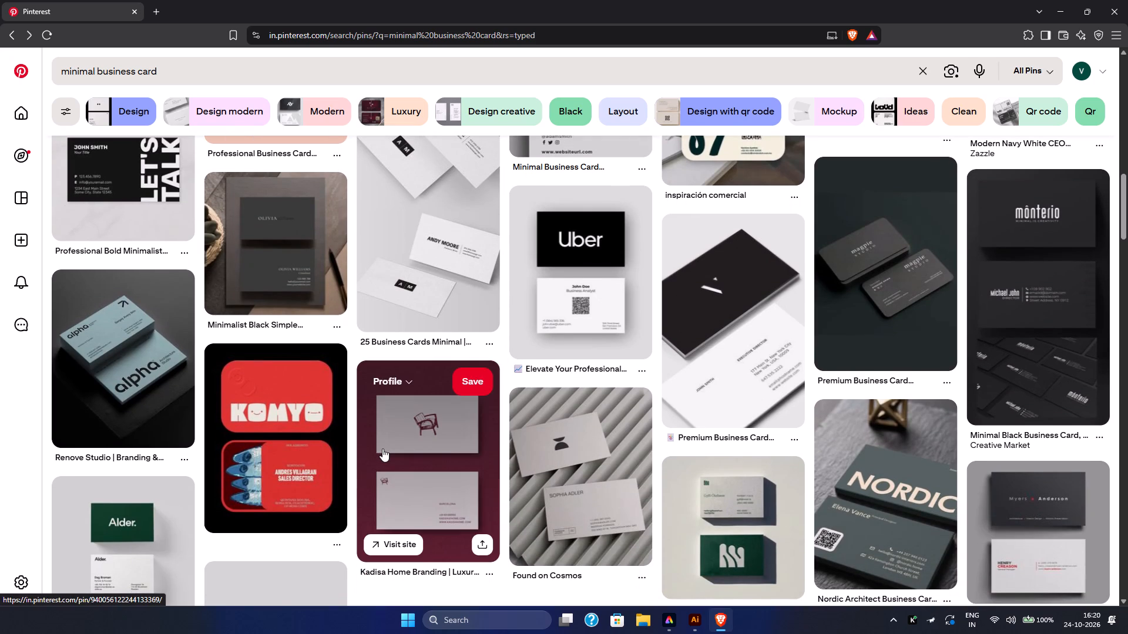
pyautogui.scroll(4, 382, 448)
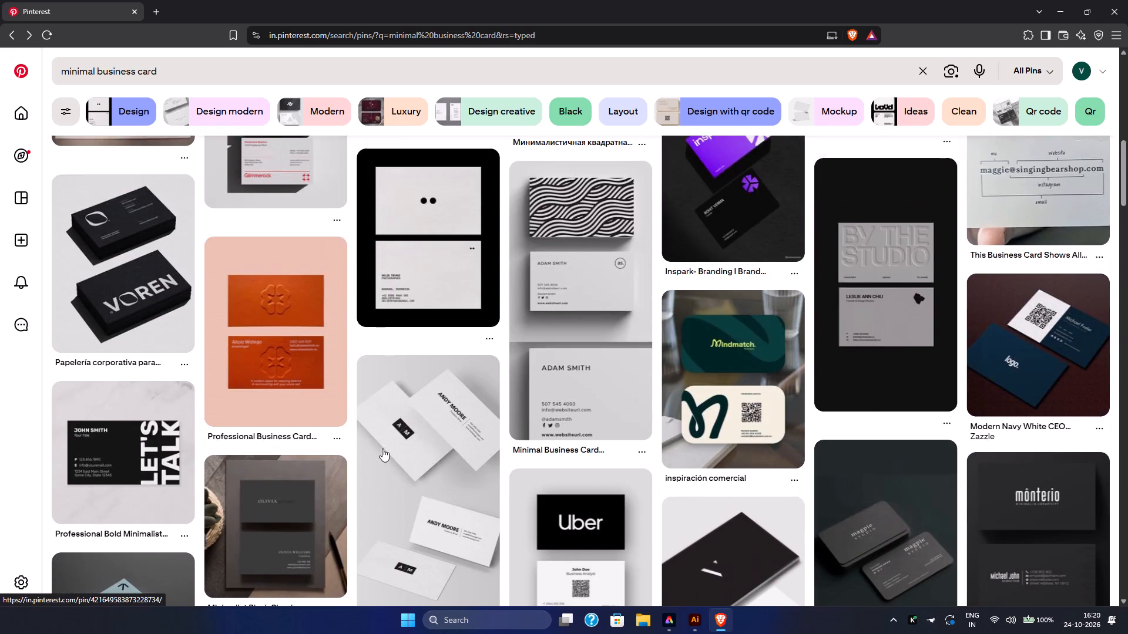
pyautogui.scroll(1, 382, 448)
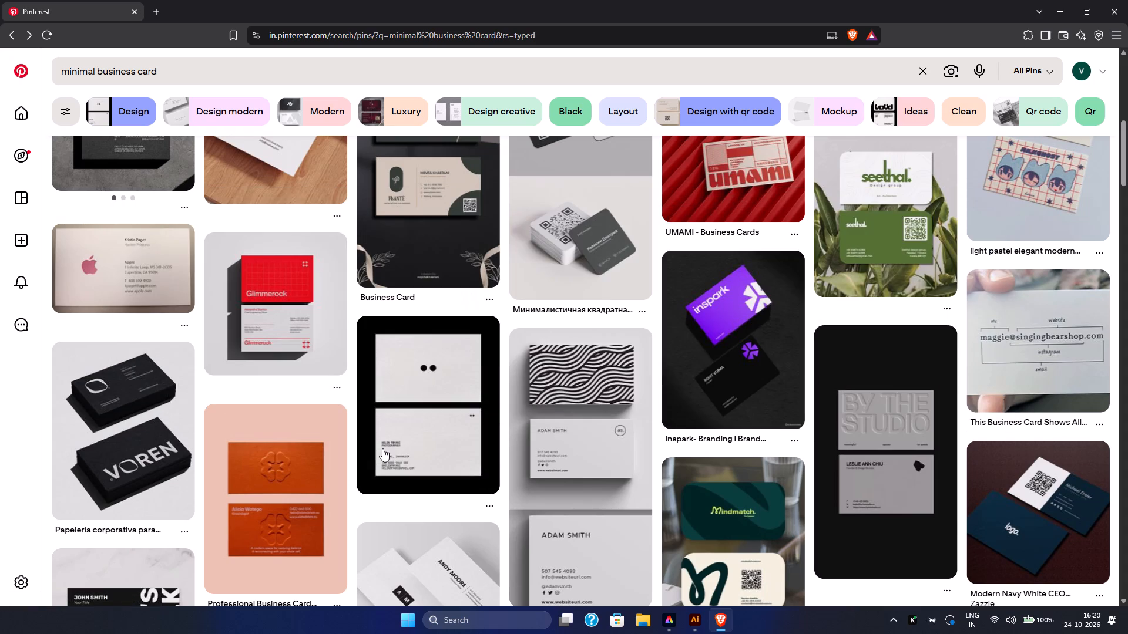
pyautogui.scroll(4, 382, 448)
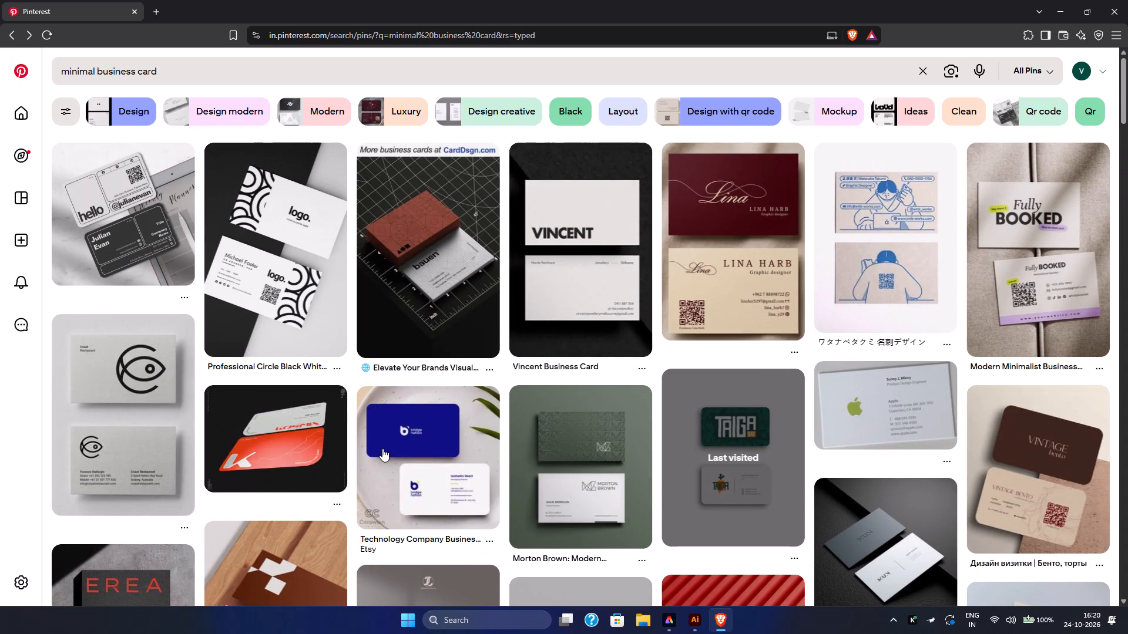
# Review the first rows of results again, examine the front and back of the Vincent Business Card pin, and return to the results.
pyautogui.scroll(1, 382, 448)
pyautogui.scroll(-1, 350, 394)
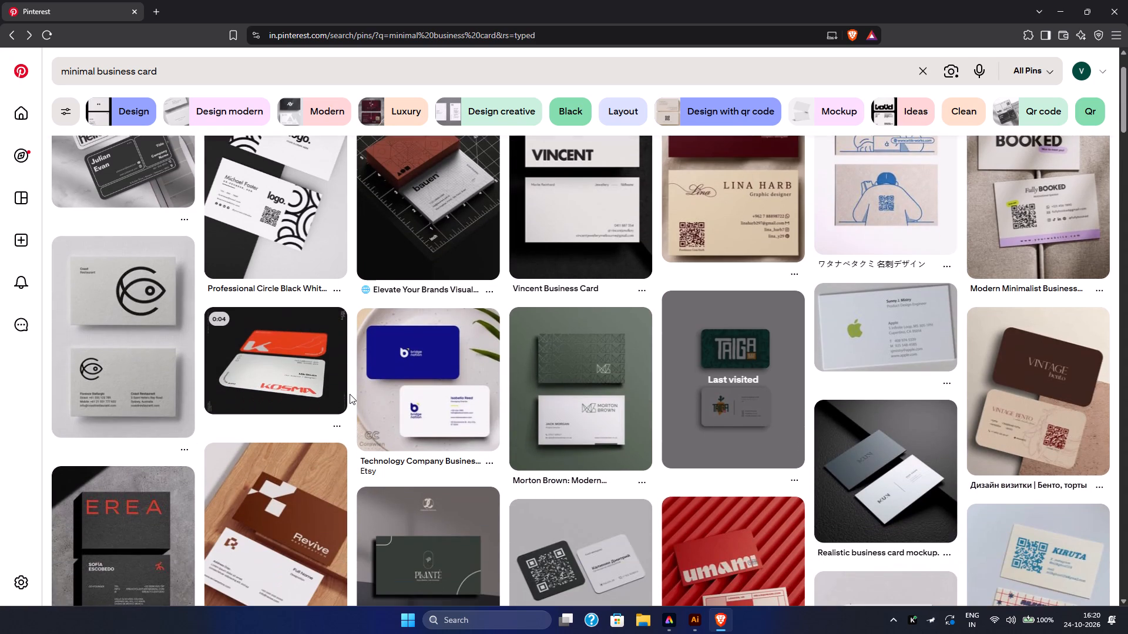
pyautogui.scroll(-3, 350, 394)
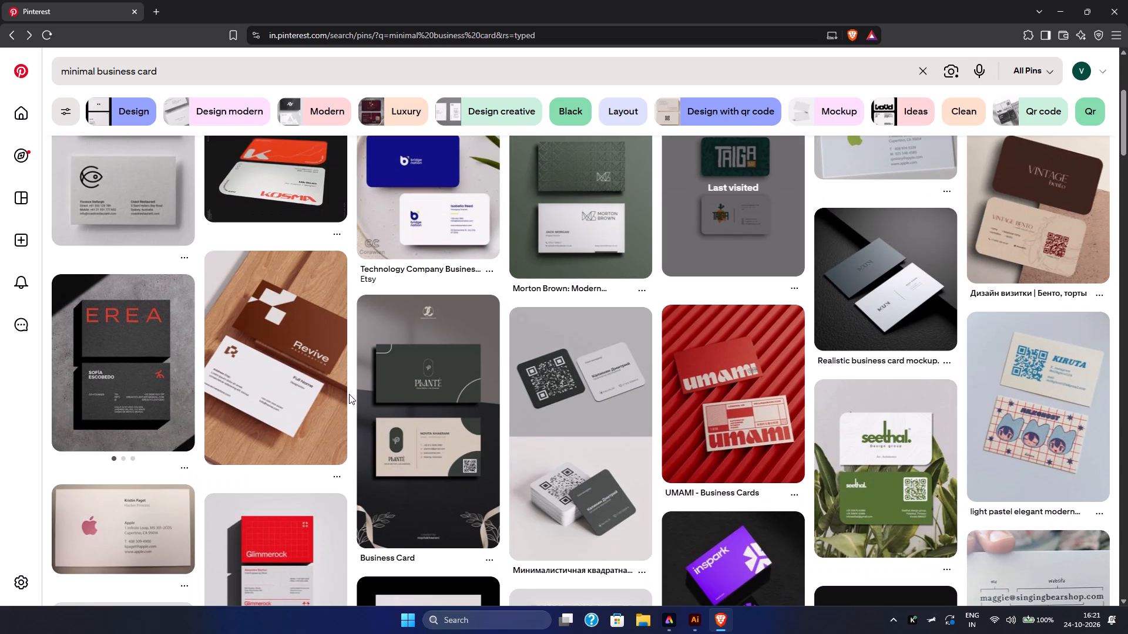
pyautogui.scroll(6, 348, 394)
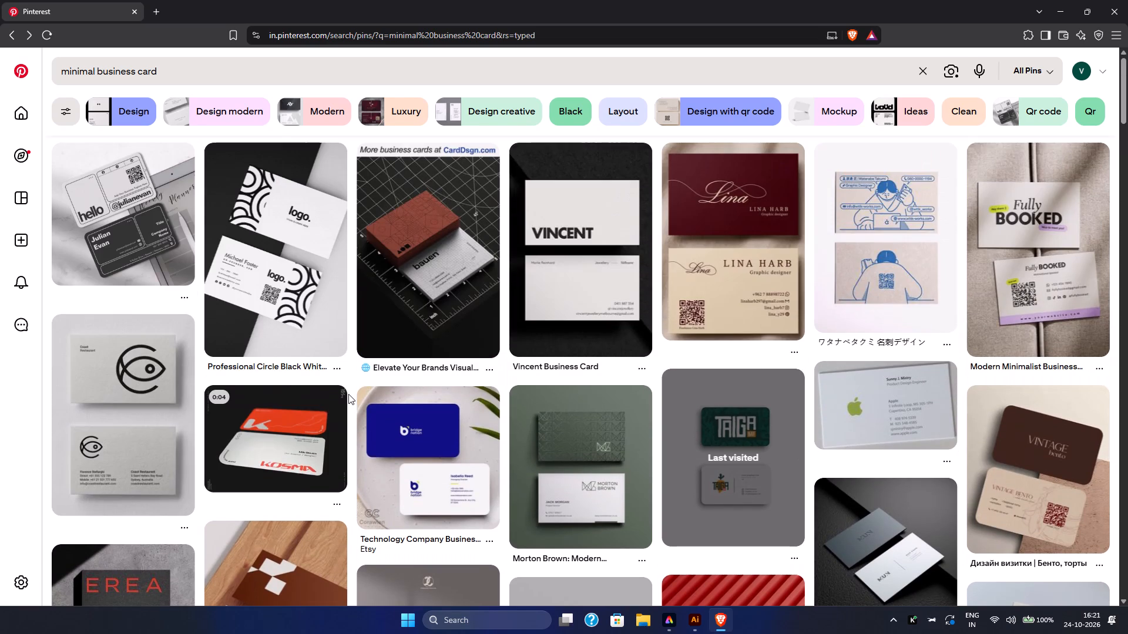
pyautogui.click(634, 239)
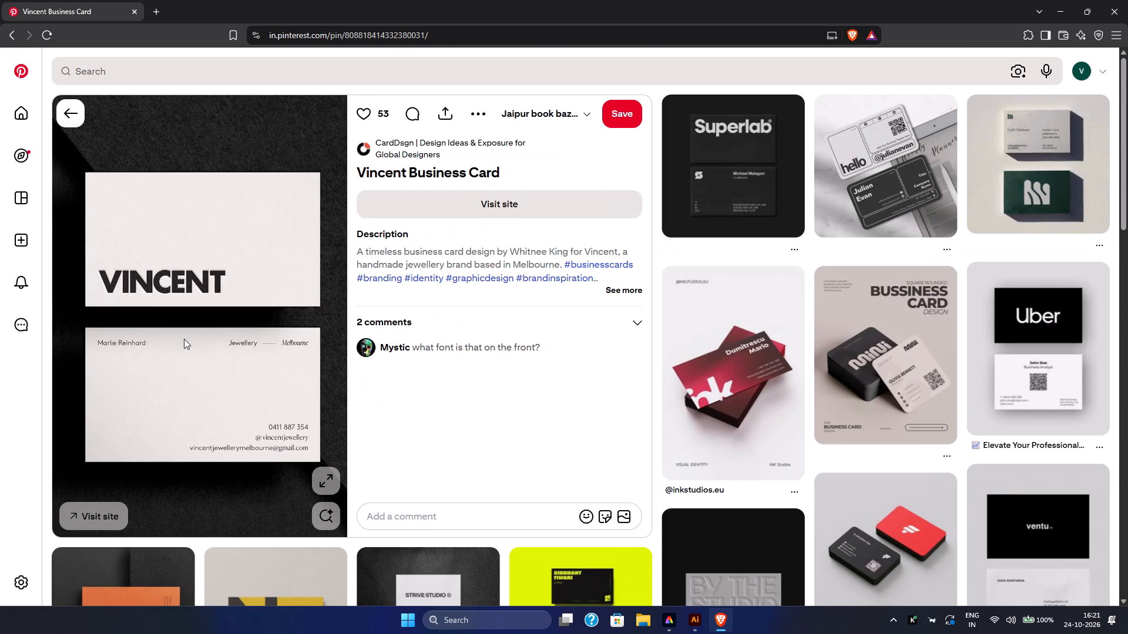
pyautogui.hscroll(8, 184, 339)
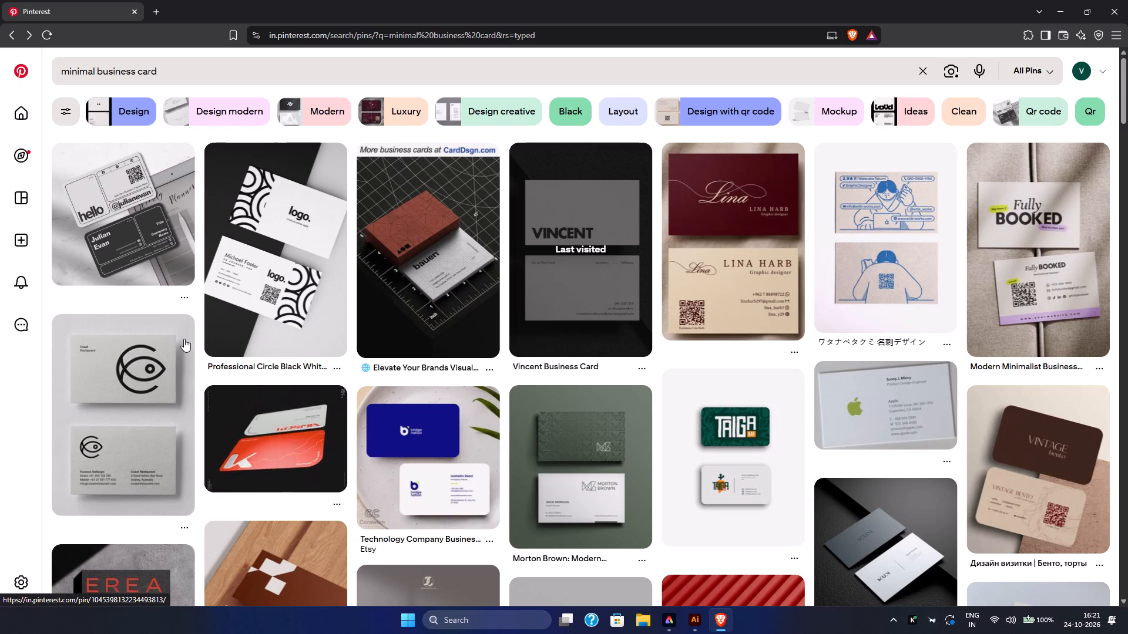
# Search the web for "business card printing" in a new browser tab.
pyautogui.hotkey('ctrl', 't')
pyautogui.write('bs')
pyautogui.press('BackSpace')
pyautogui.write('usiness card')
pyautogui.press('space')
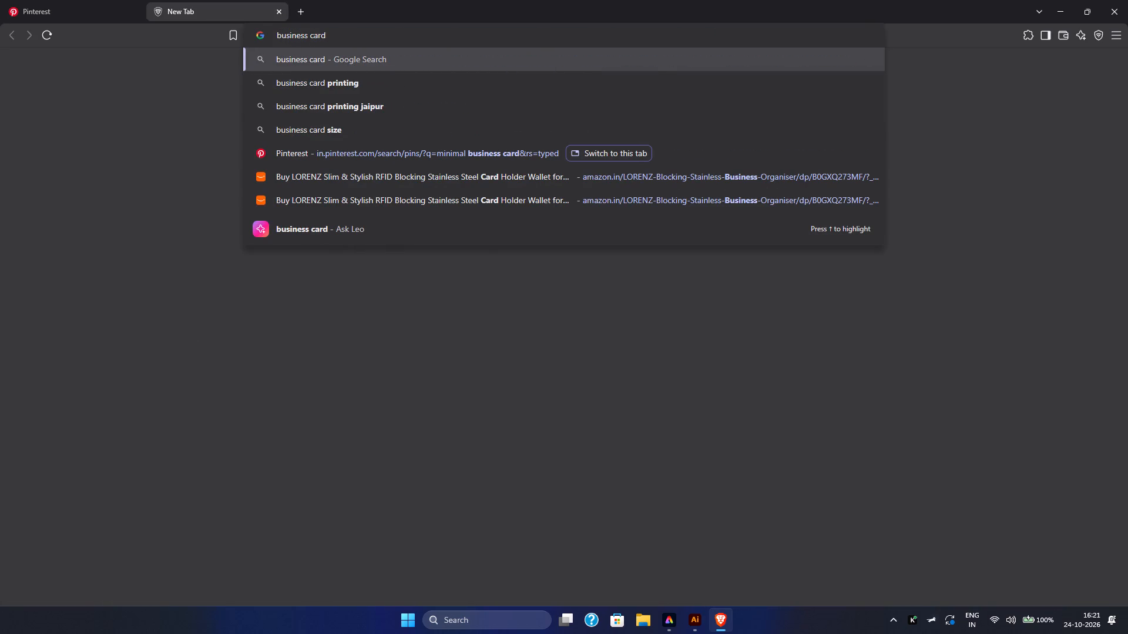
pyautogui.write('printing')
pyautogui.press('space')
pyautogui.press('Return')
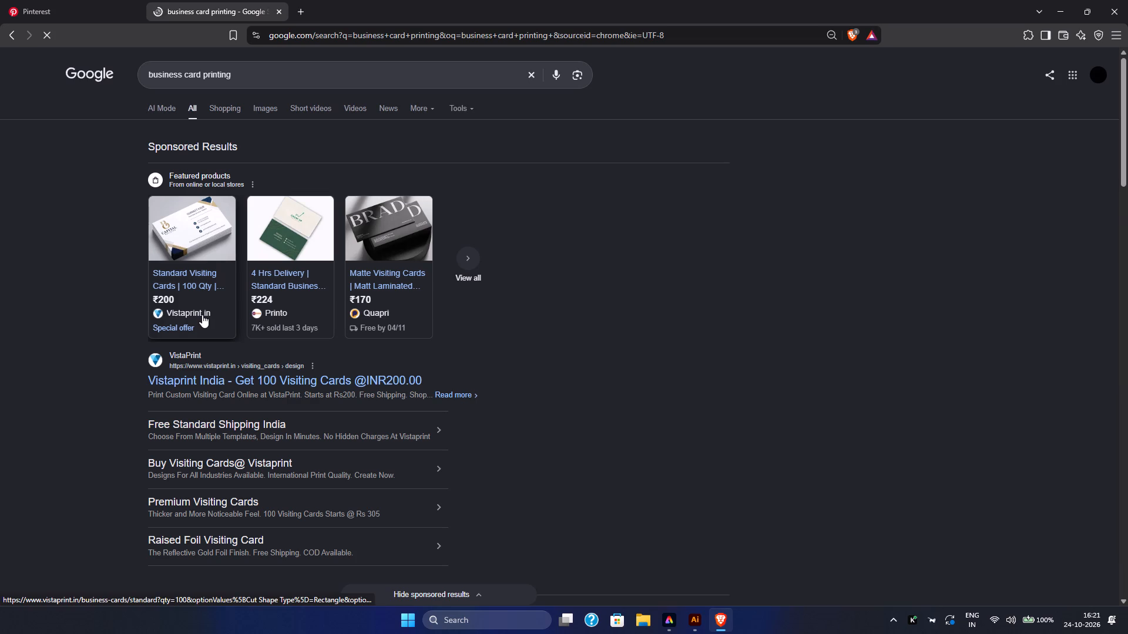
# Look through the business card printing results and open Quapri's Matte Visiting Cards product.
pyautogui.scroll(-3, 117, 348)
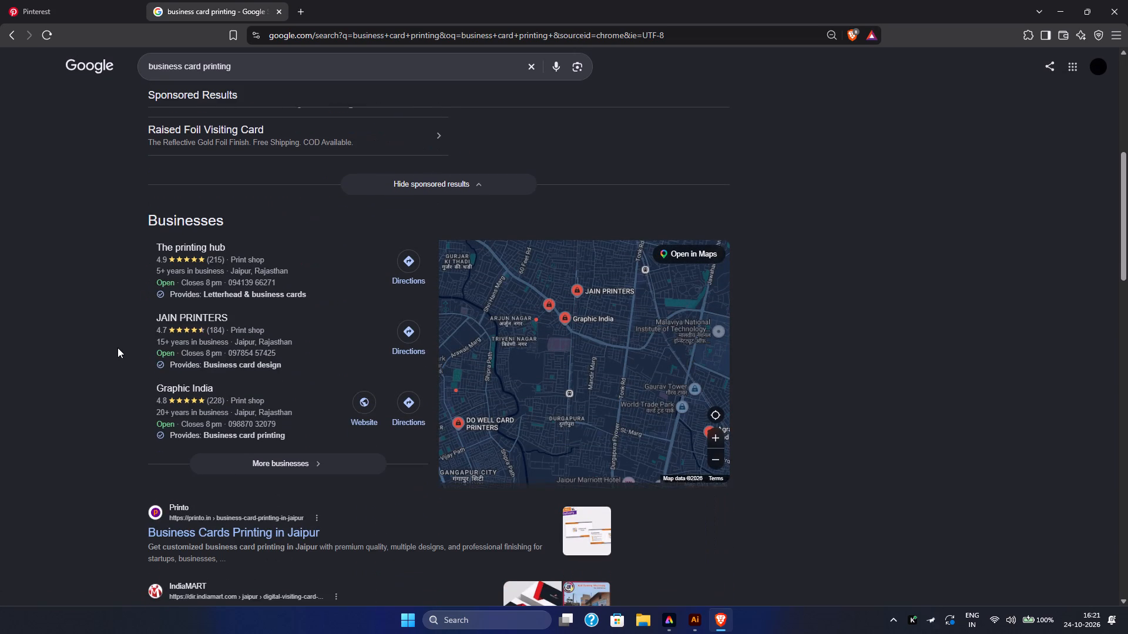
pyautogui.scroll(-3, 117, 348)
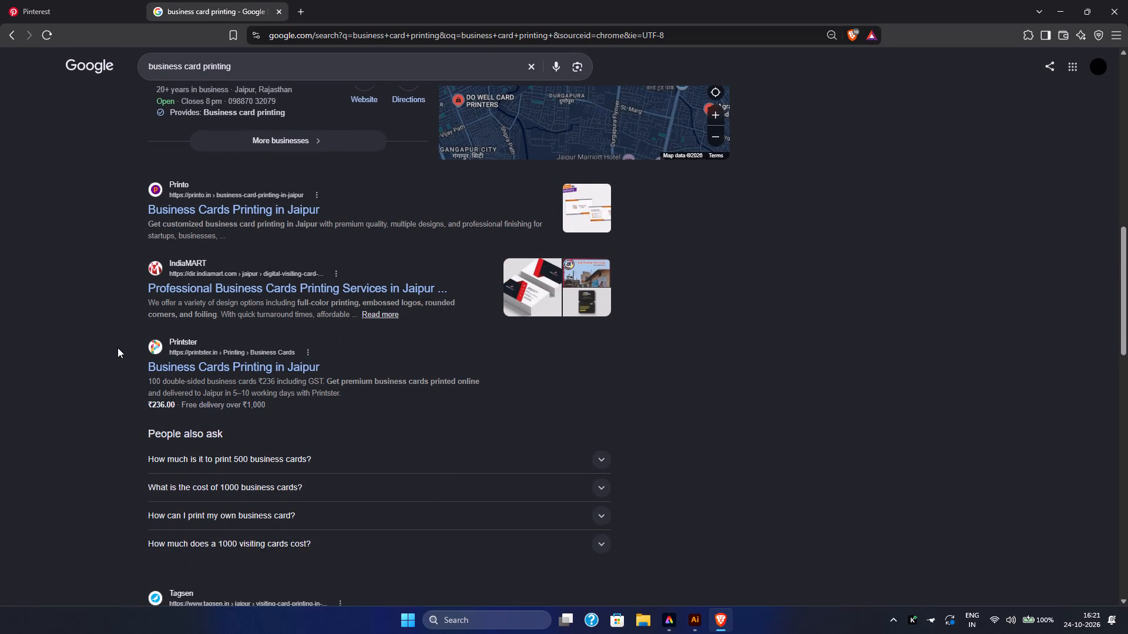
pyautogui.scroll(7, 117, 348)
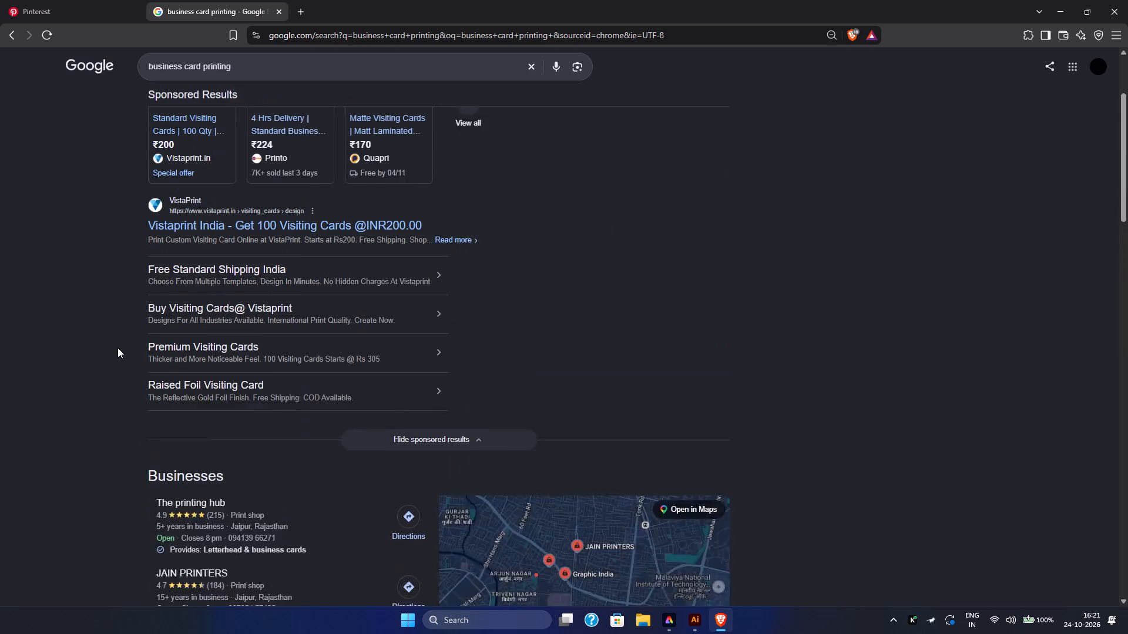
pyautogui.scroll(1, 117, 348)
pyautogui.scroll(-1, 117, 348)
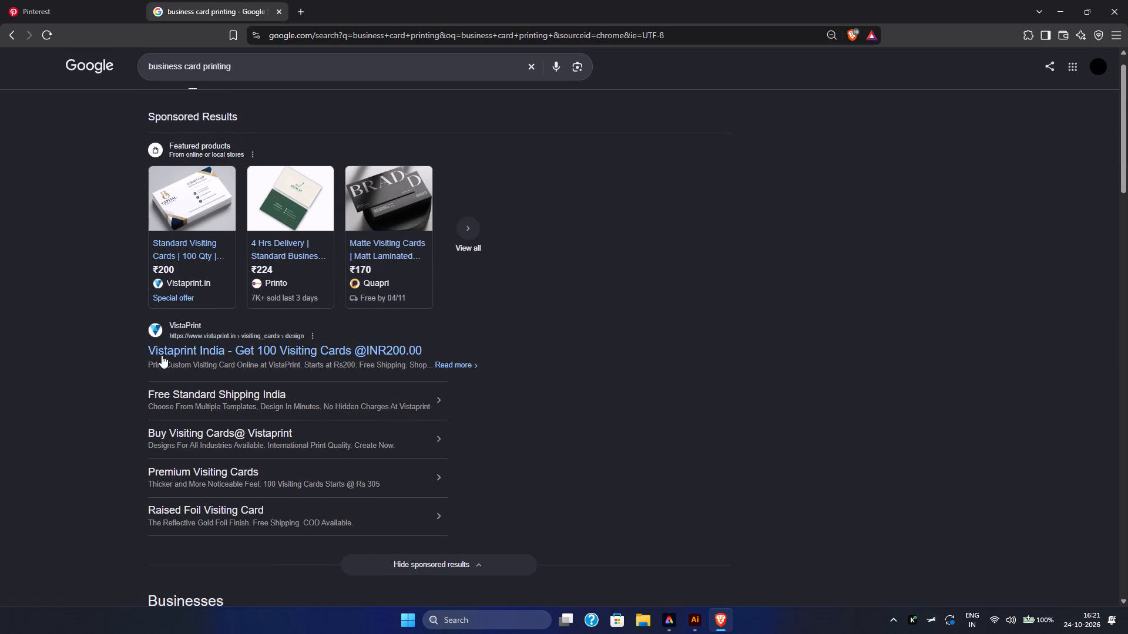
pyautogui.scroll(1, 194, 352)
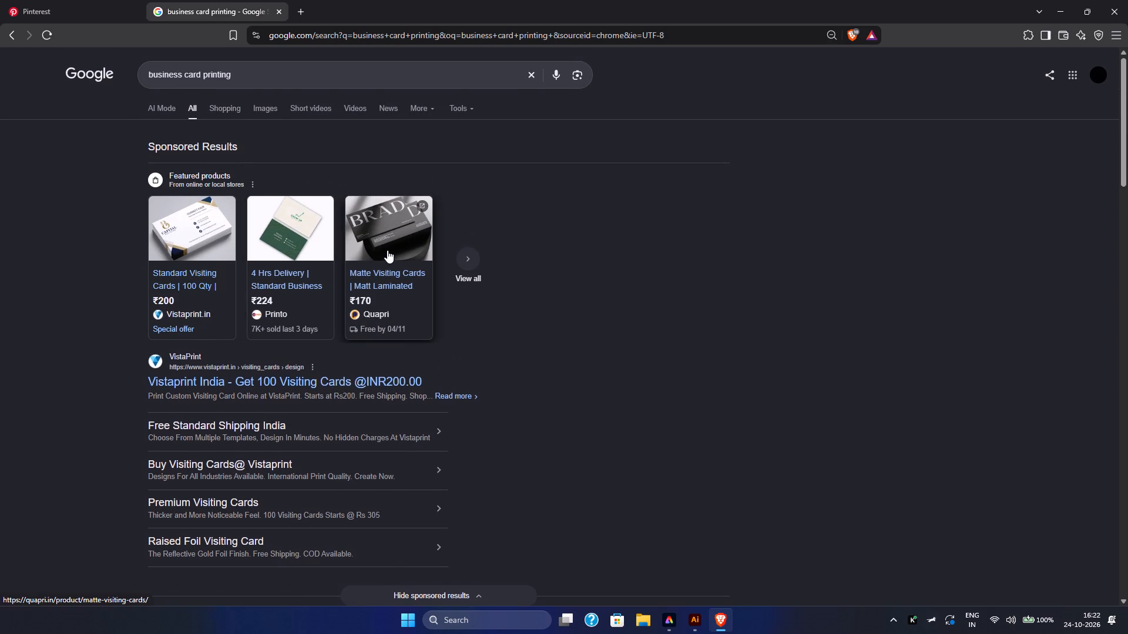
pyautogui.click(387, 250)
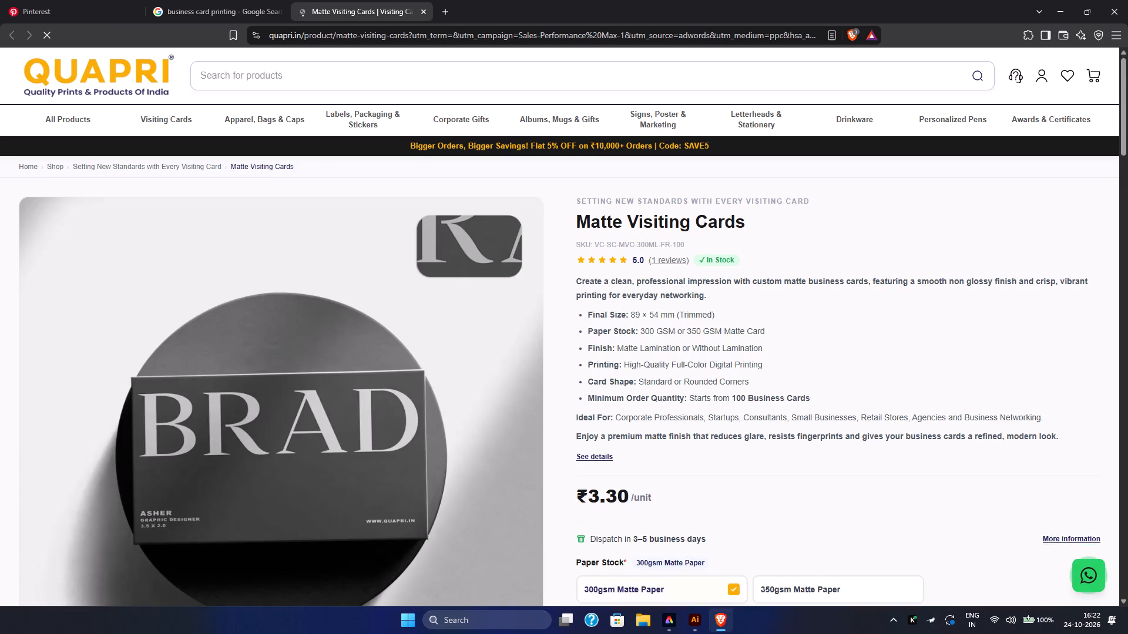
# Examine the Matte Visiting Cards page for card size, paper stock, lamination, print location, card shape, quantity pricing and design upload options.
pyautogui.scroll(-2, 387, 250)
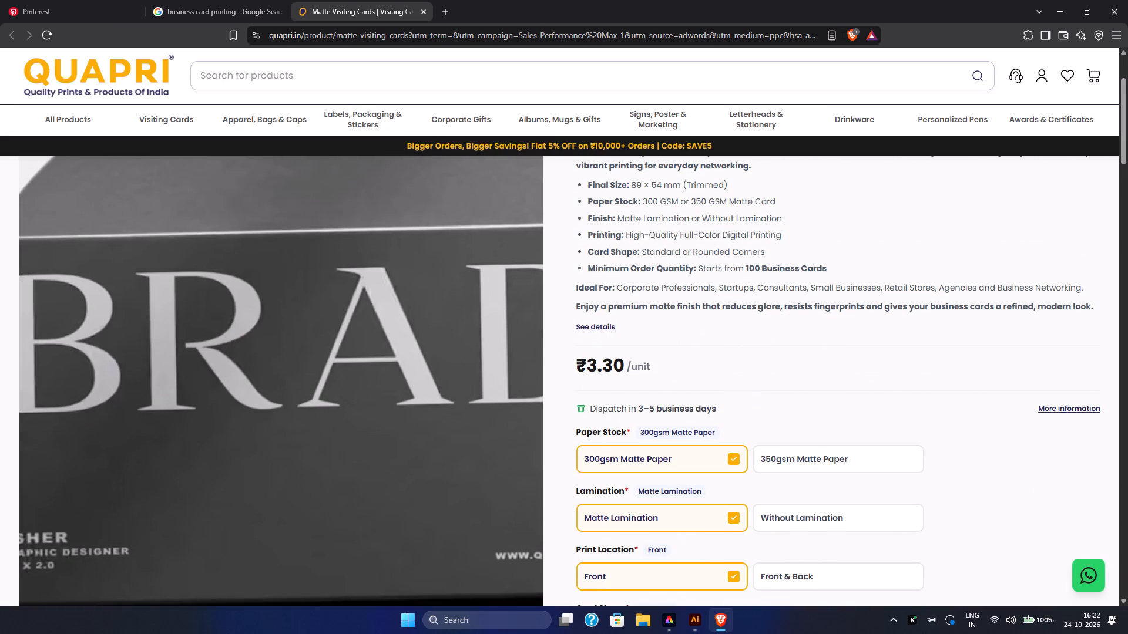
pyautogui.scroll(-1, 624, 404)
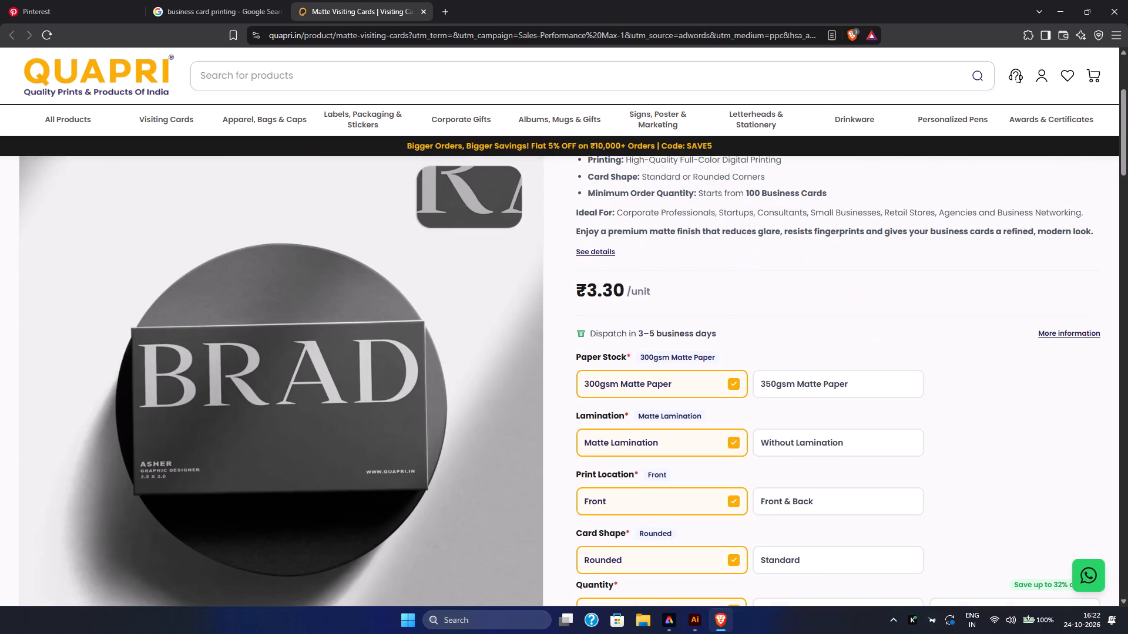
pyautogui.scroll(-2, 624, 404)
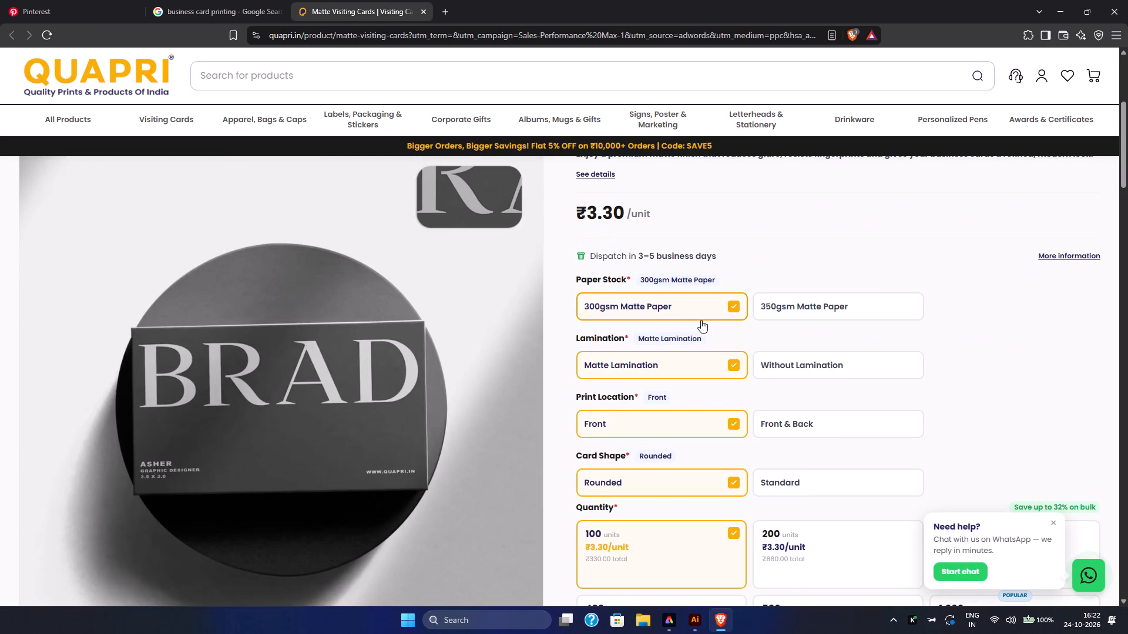
pyautogui.scroll(-1, 701, 318)
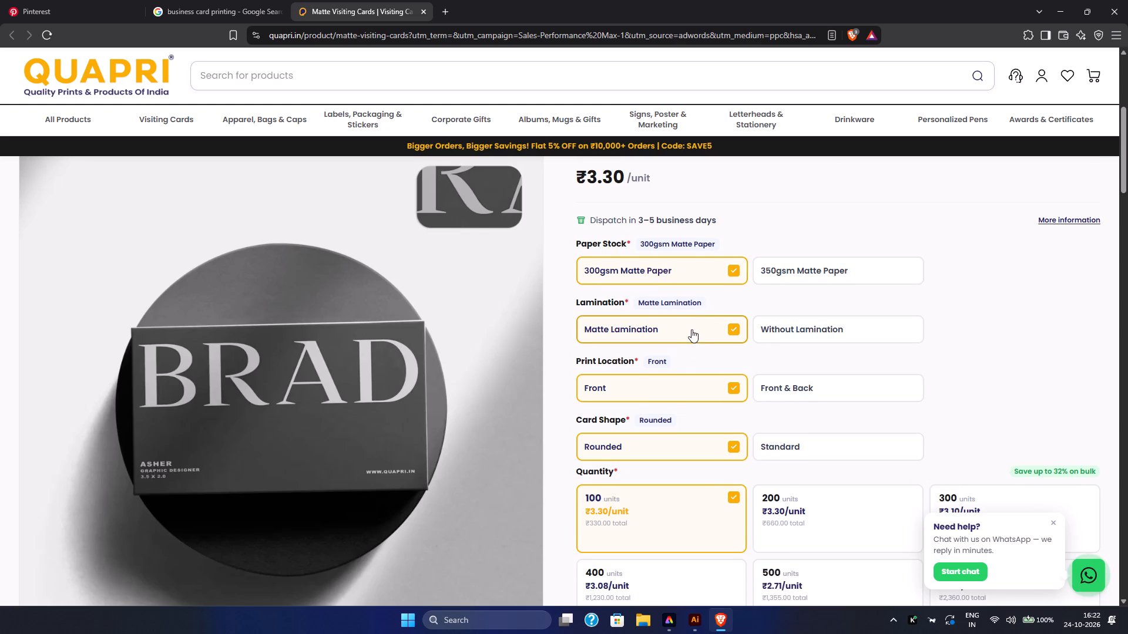
pyautogui.scroll(-1, 683, 357)
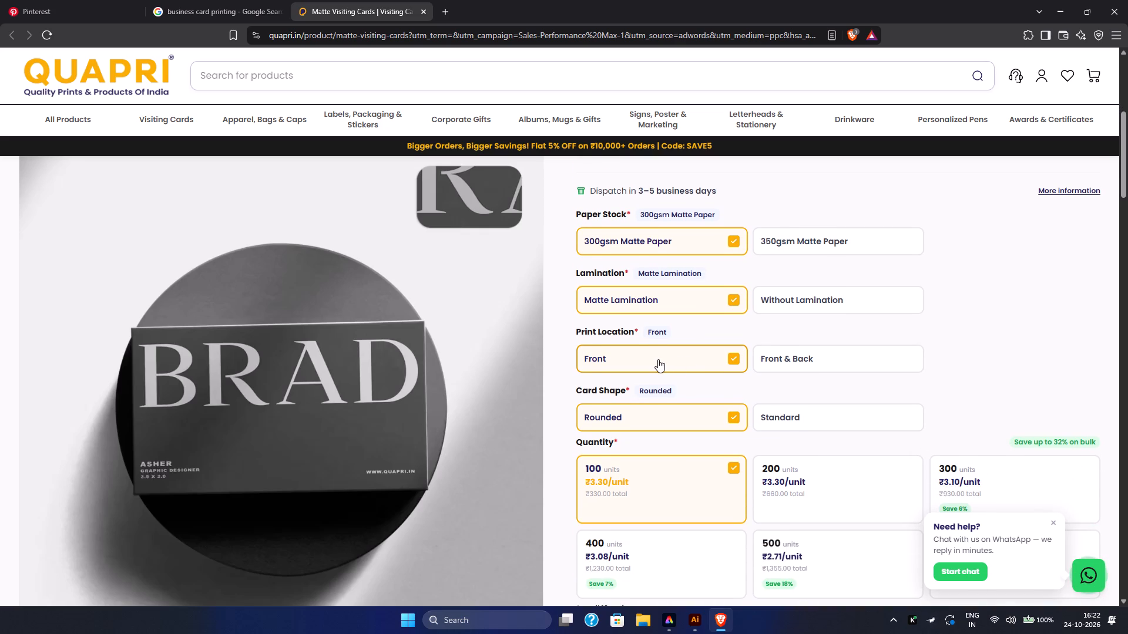
pyautogui.scroll(-1, 658, 359)
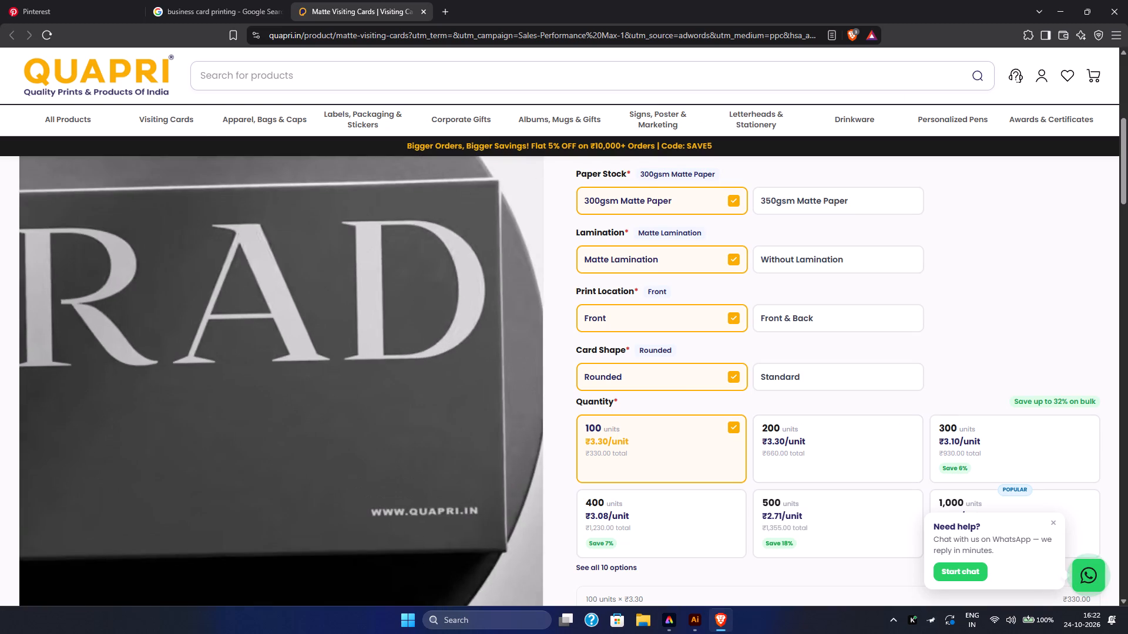
pyautogui.scroll(-1, 693, 331)
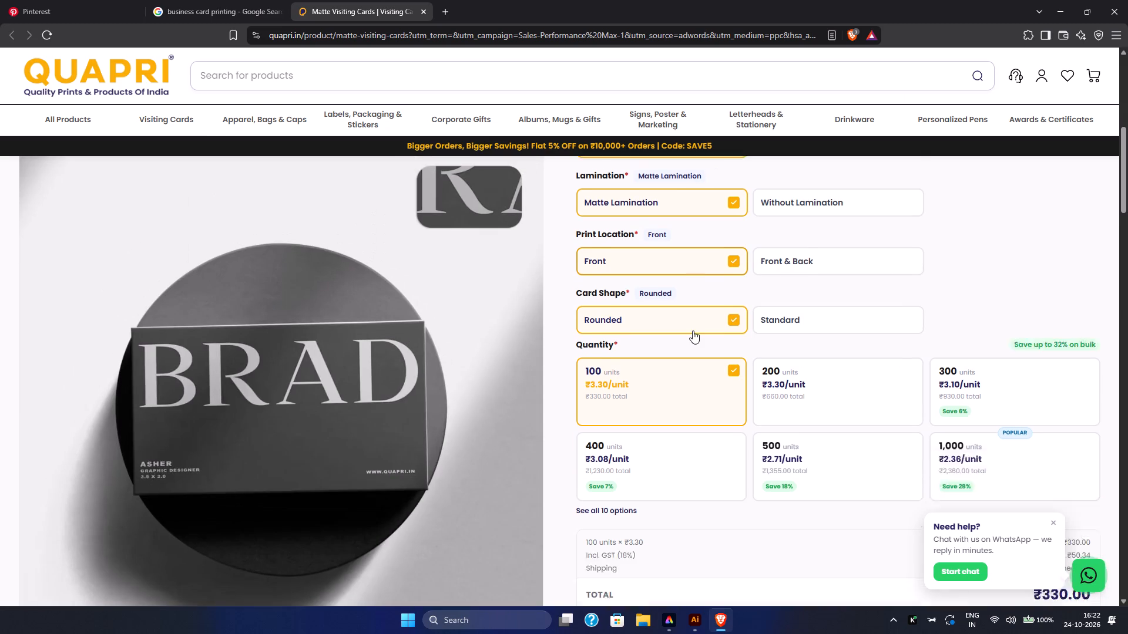
pyautogui.scroll(-1, 693, 331)
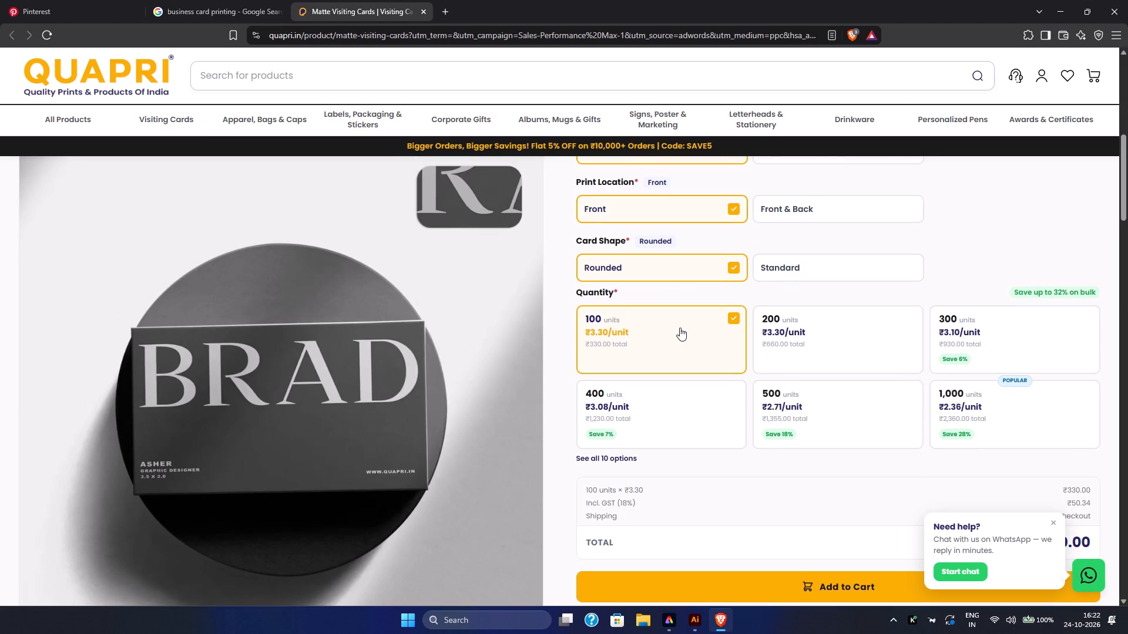
pyautogui.scroll(-1, 680, 328)
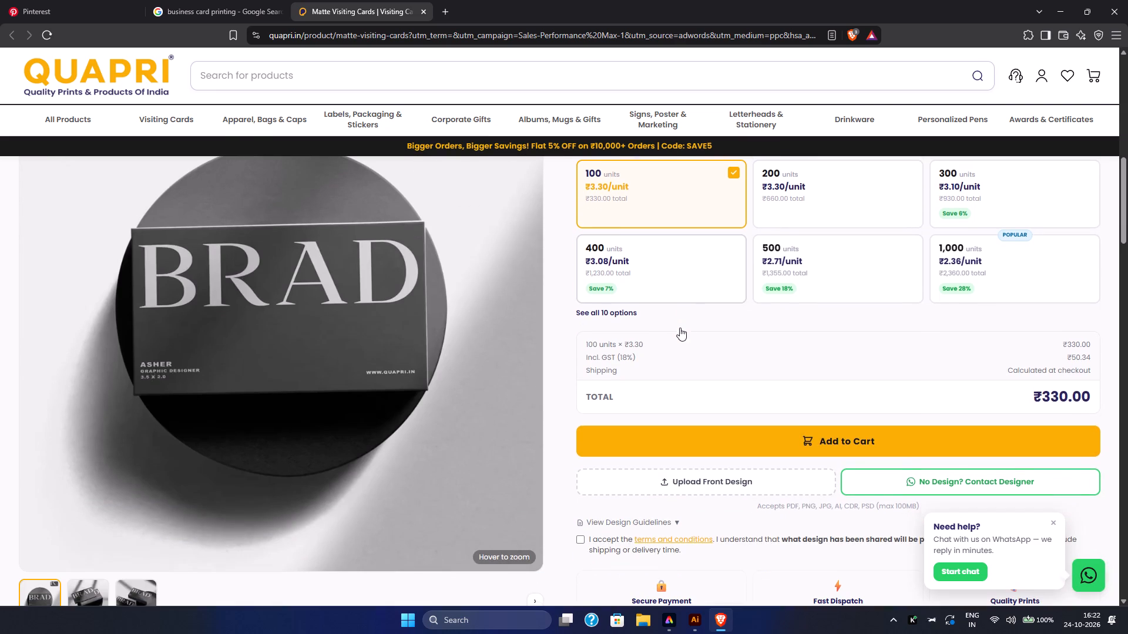
pyautogui.scroll(-1, 680, 328)
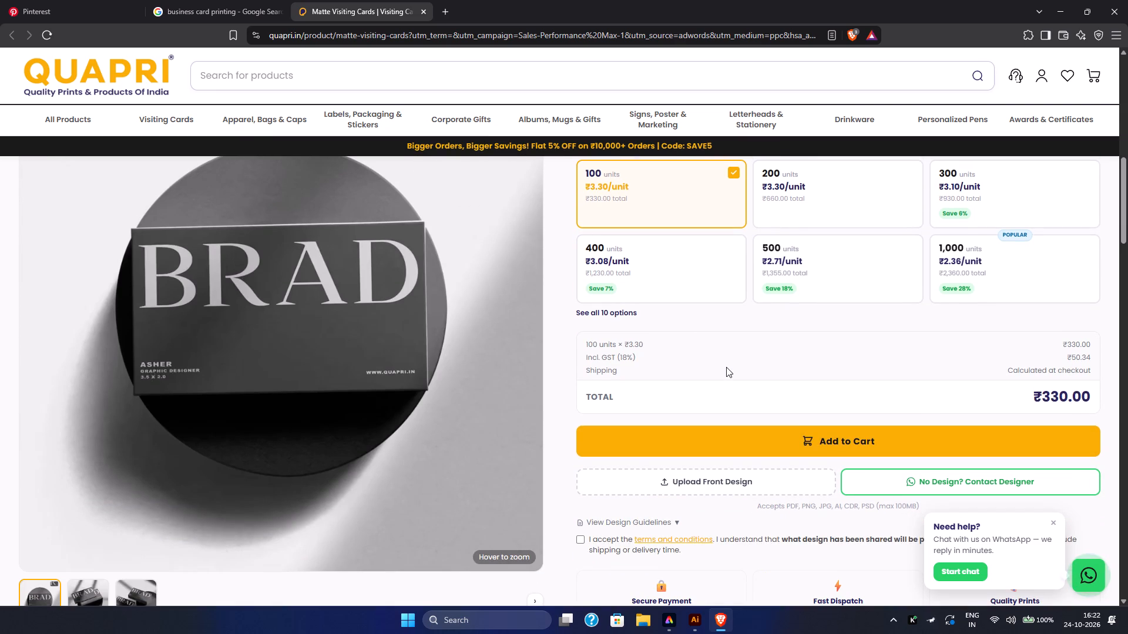
# Re-examine the Matte Visiting Cards page, covering the card specifications, customer reviews, print options and quantity pricing.
pyautogui.scroll(7, 726, 367)
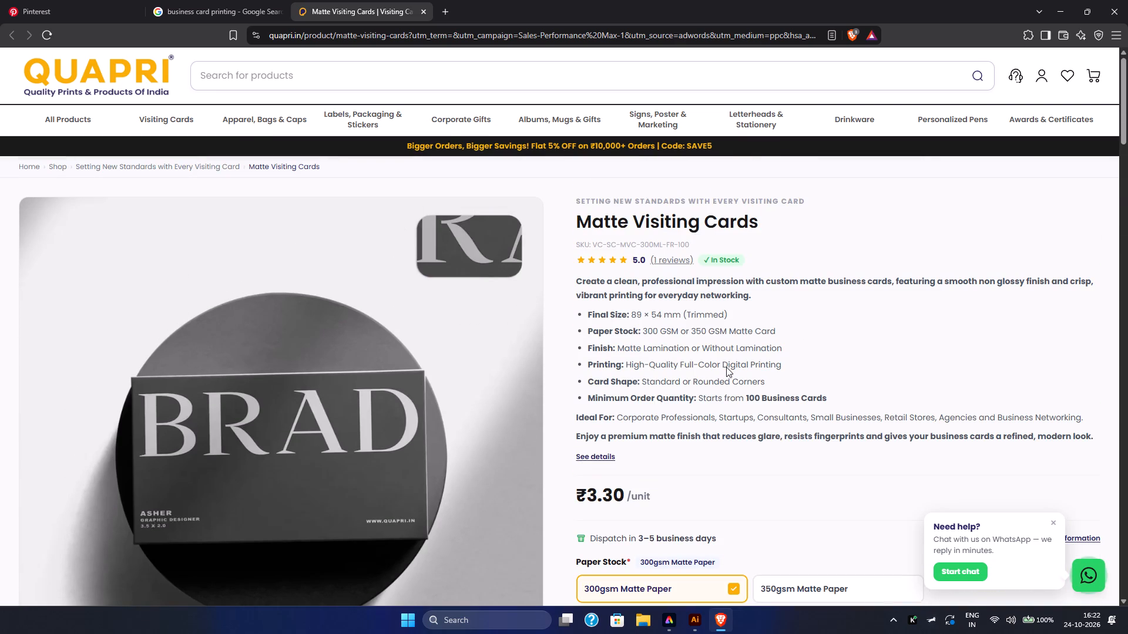
pyautogui.scroll(-1, 726, 367)
pyautogui.scroll(2, 726, 367)
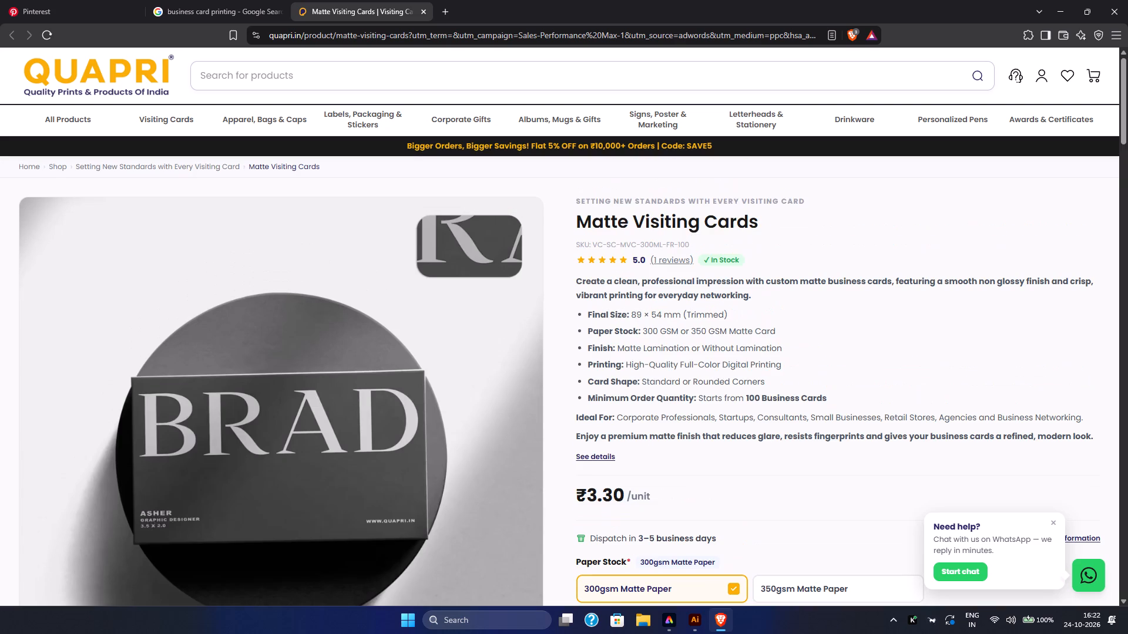
pyautogui.scroll(-1, 726, 367)
pyautogui.click(680, 218)
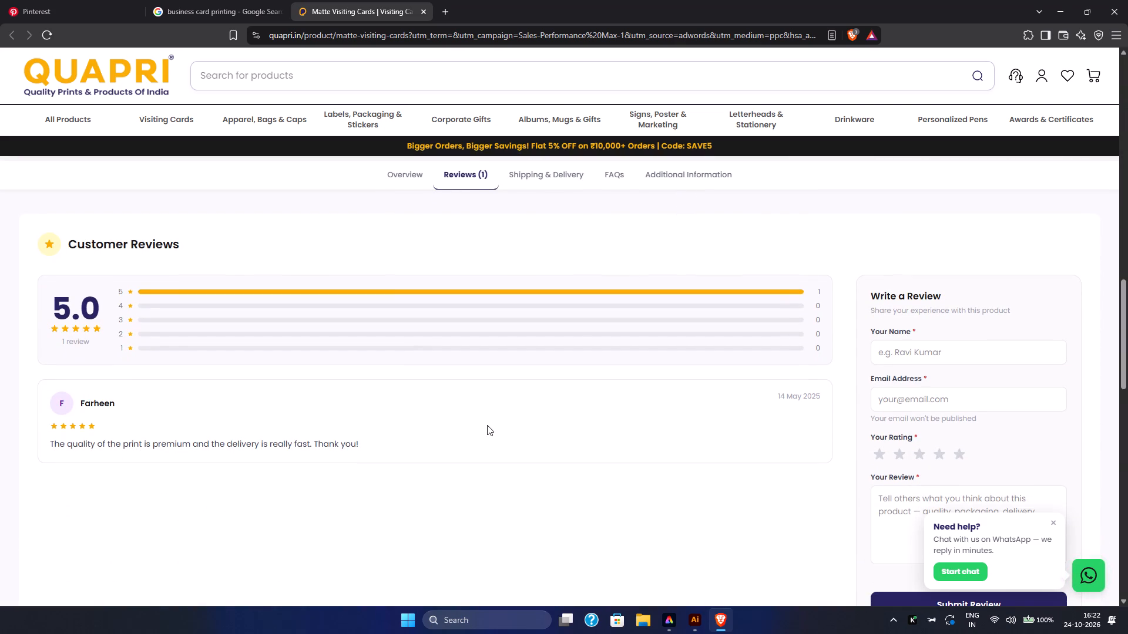
pyautogui.scroll(6, 487, 425)
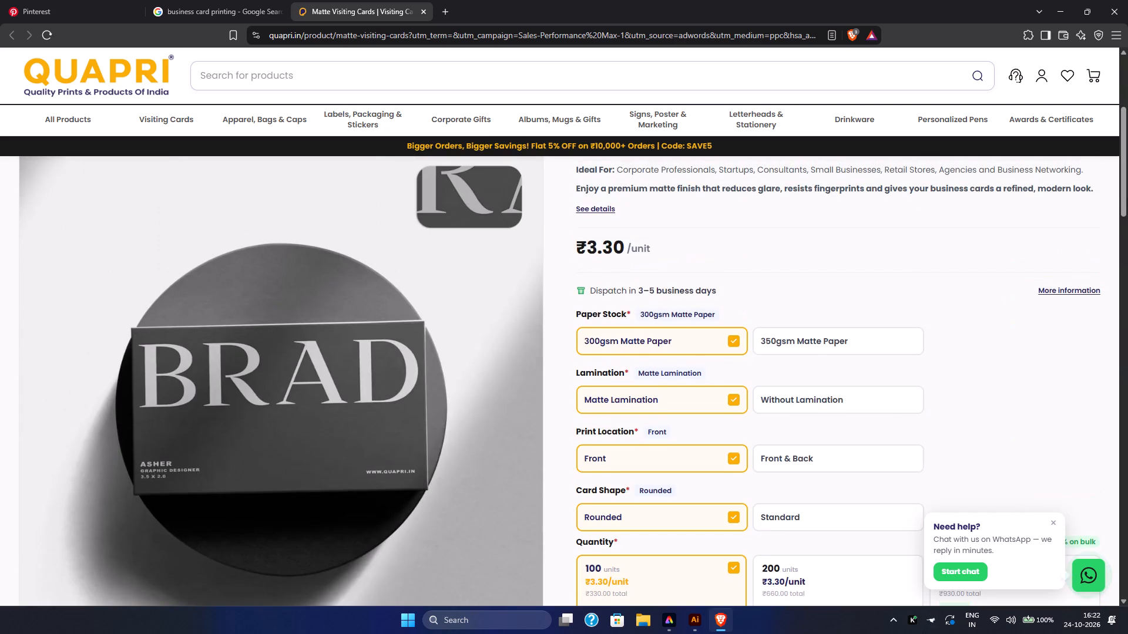
pyautogui.scroll(-4, 487, 425)
pyautogui.scroll(1, 487, 425)
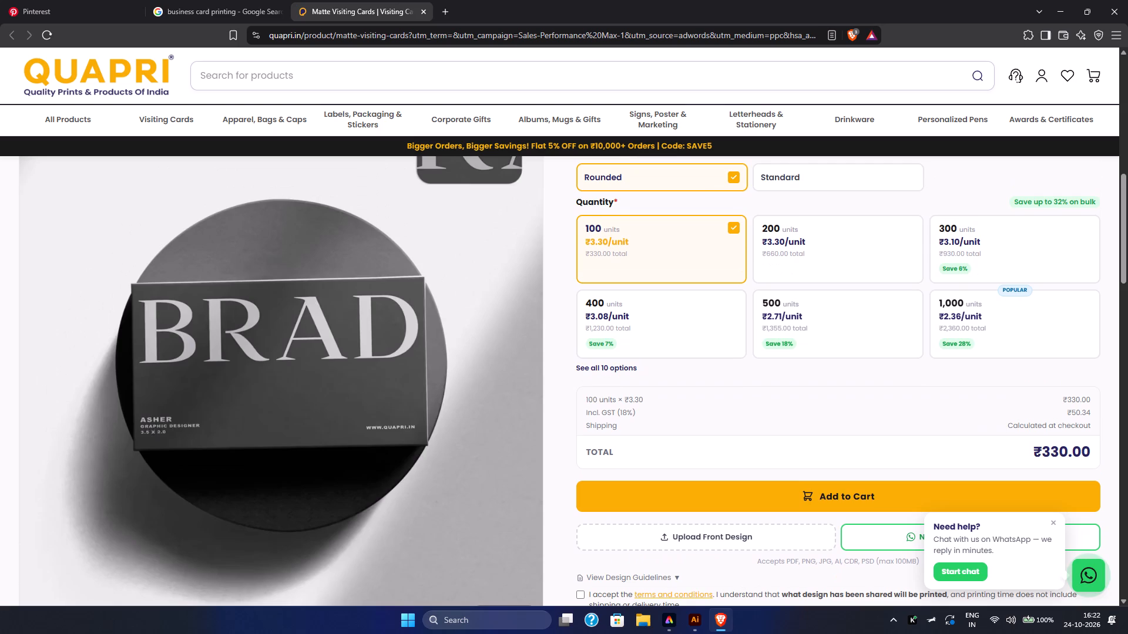
pyautogui.scroll(1, 487, 425)
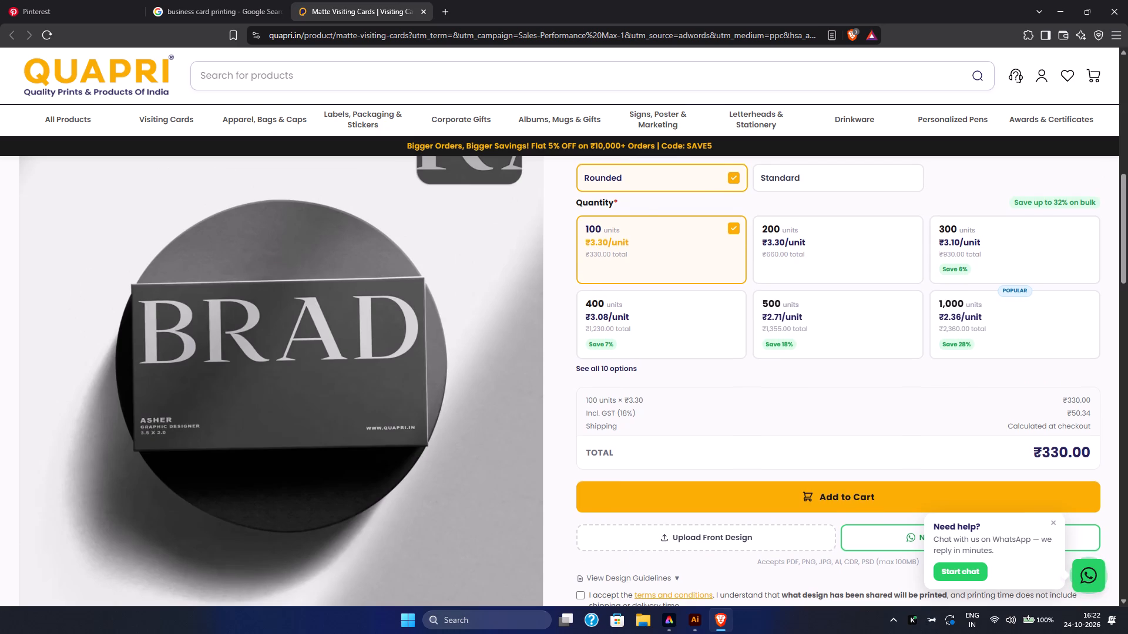
pyautogui.scroll(1, 487, 425)
pyautogui.scroll(3, 574, 390)
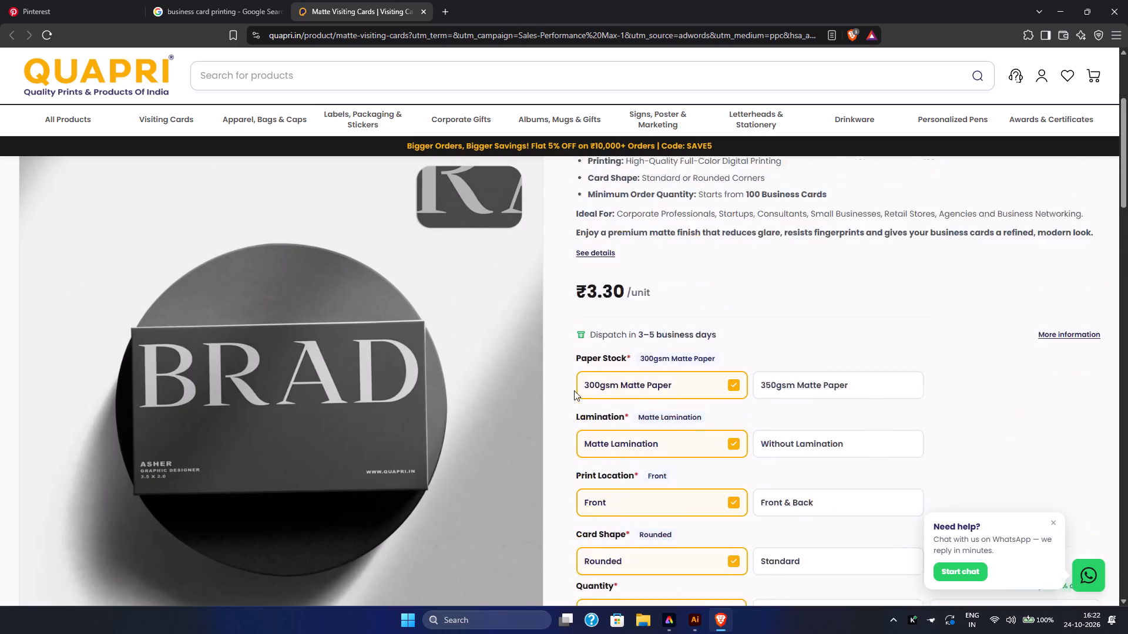
pyautogui.scroll(2, 574, 390)
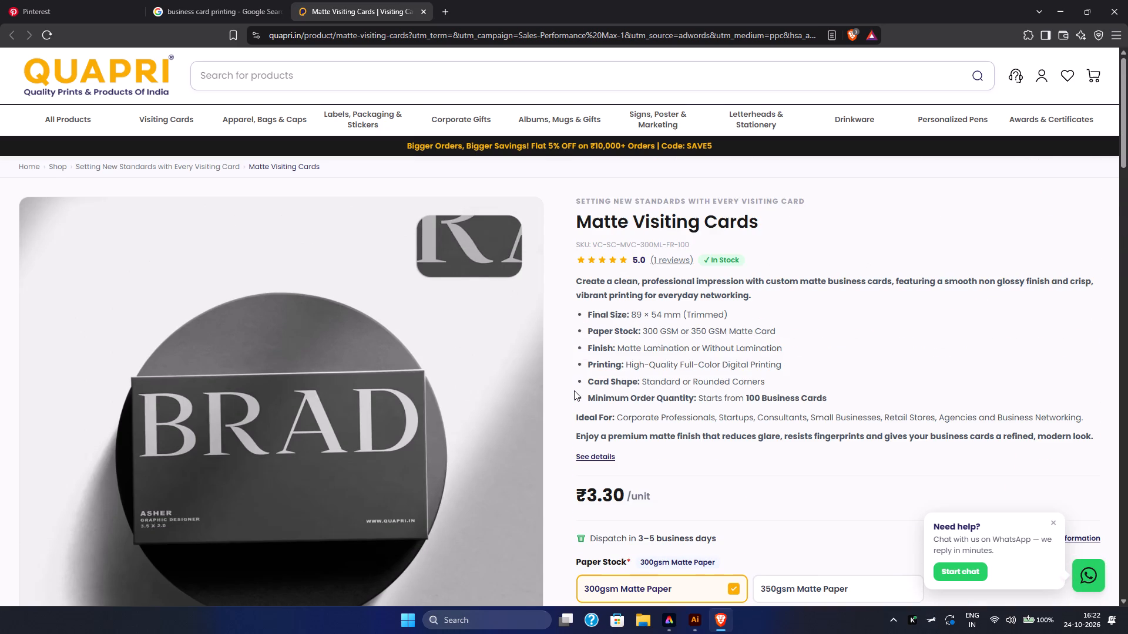
pyautogui.scroll(1, 574, 390)
pyautogui.scroll(-2, 637, 336)
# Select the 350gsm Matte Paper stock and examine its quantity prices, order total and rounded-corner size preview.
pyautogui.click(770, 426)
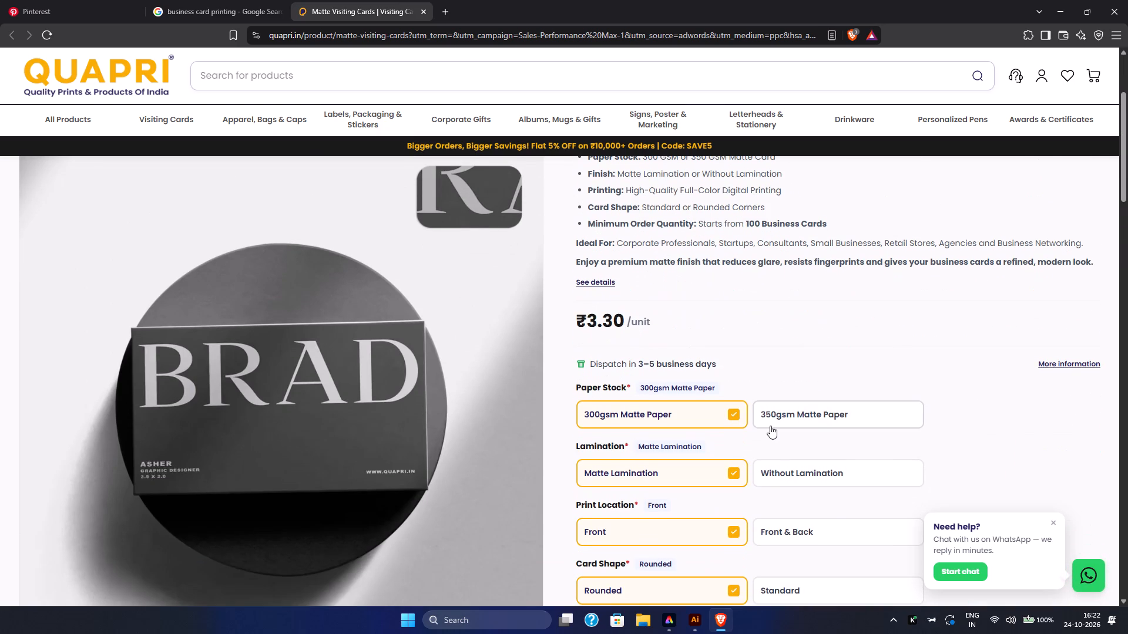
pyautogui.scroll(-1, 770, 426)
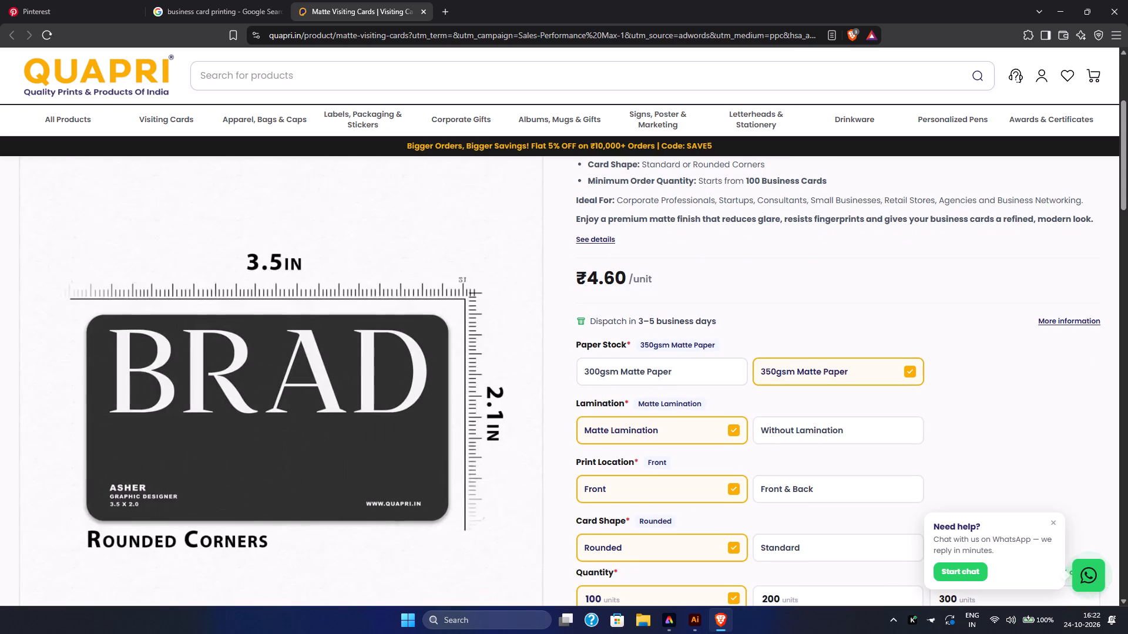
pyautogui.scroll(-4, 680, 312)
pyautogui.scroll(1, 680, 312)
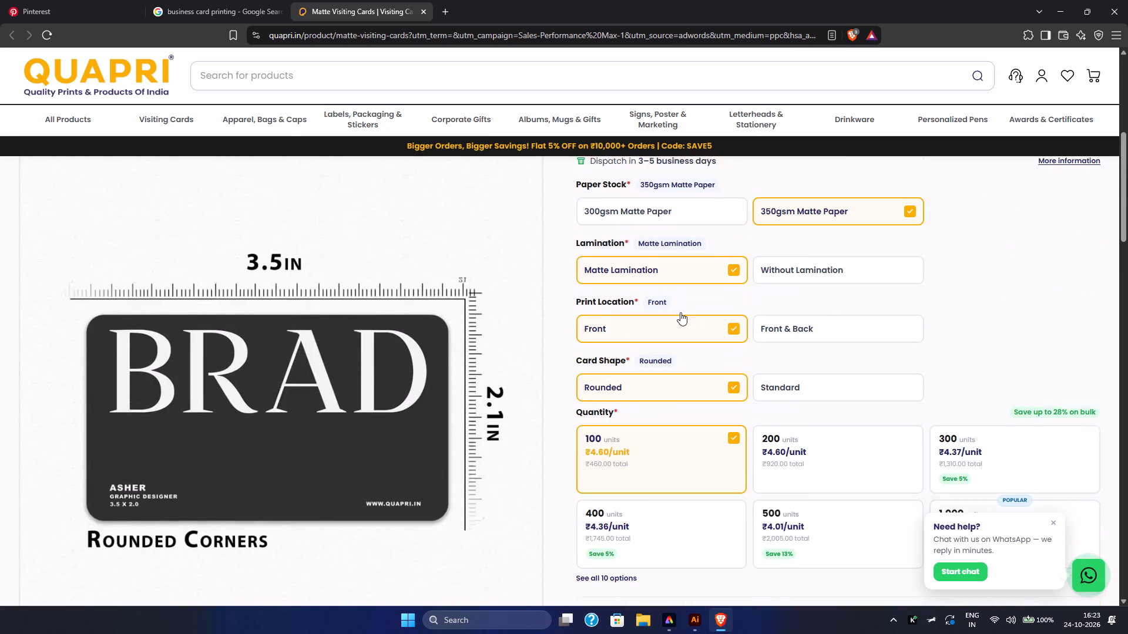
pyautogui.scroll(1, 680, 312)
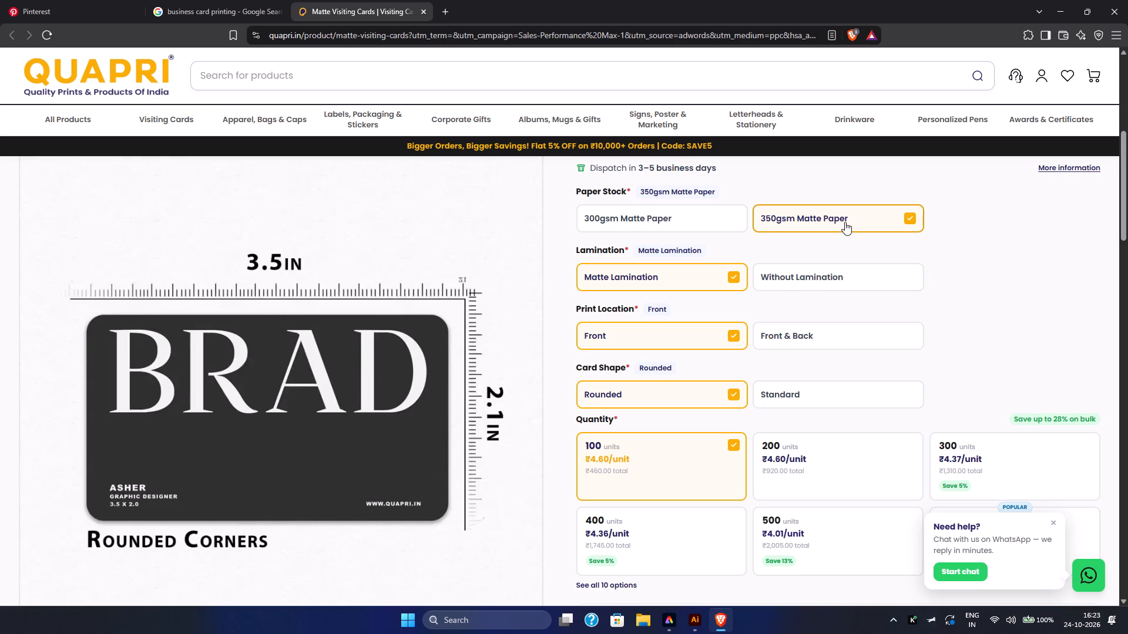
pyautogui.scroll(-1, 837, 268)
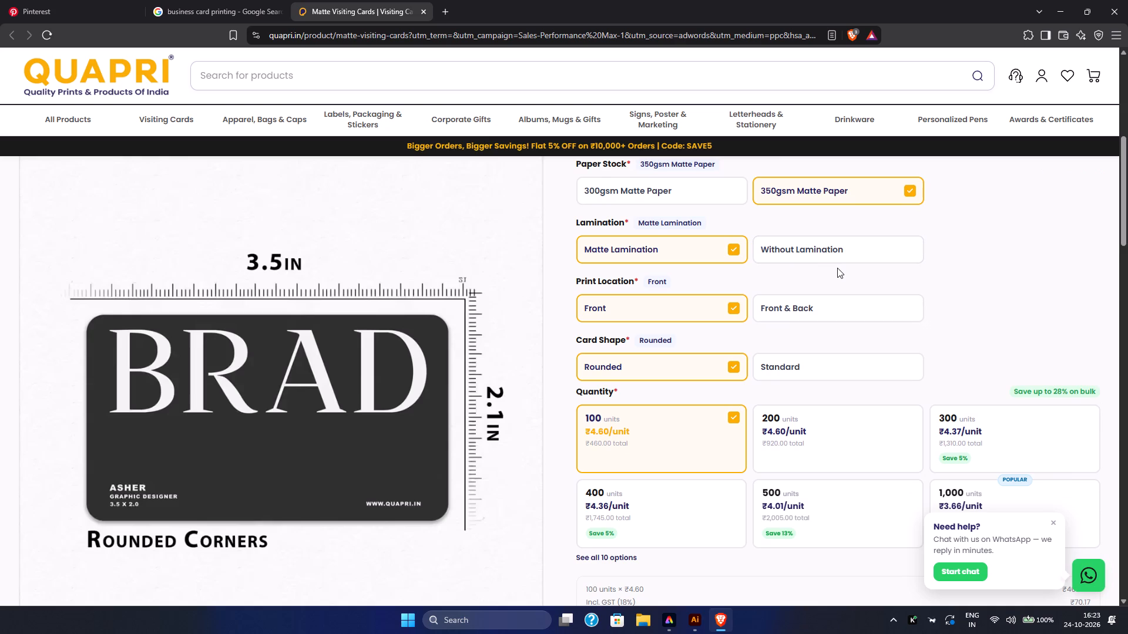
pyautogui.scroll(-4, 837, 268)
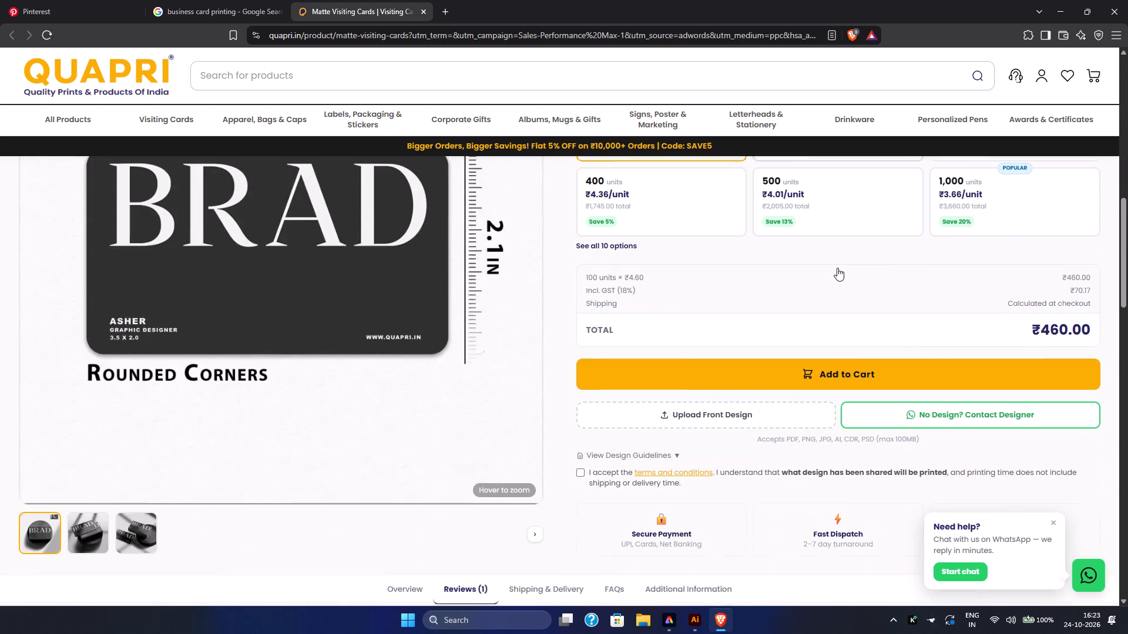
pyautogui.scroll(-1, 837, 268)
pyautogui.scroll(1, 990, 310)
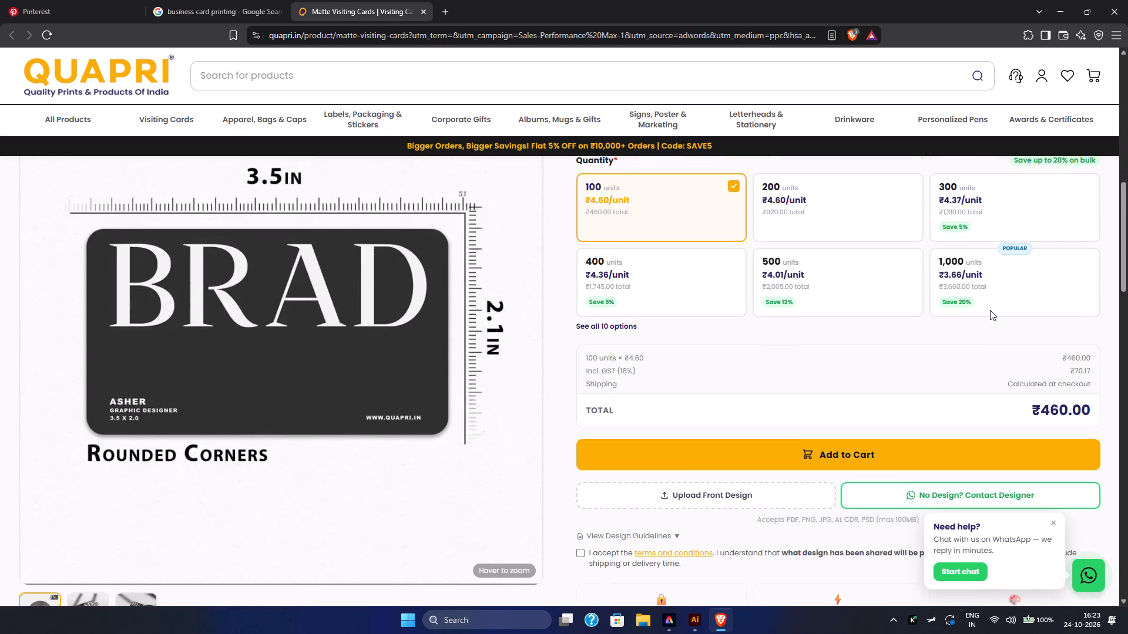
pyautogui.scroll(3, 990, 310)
# Set the paper stock to 300gsm Matte Paper and review the print options, quantity prices, order total and upload options.
pyautogui.click(707, 234)
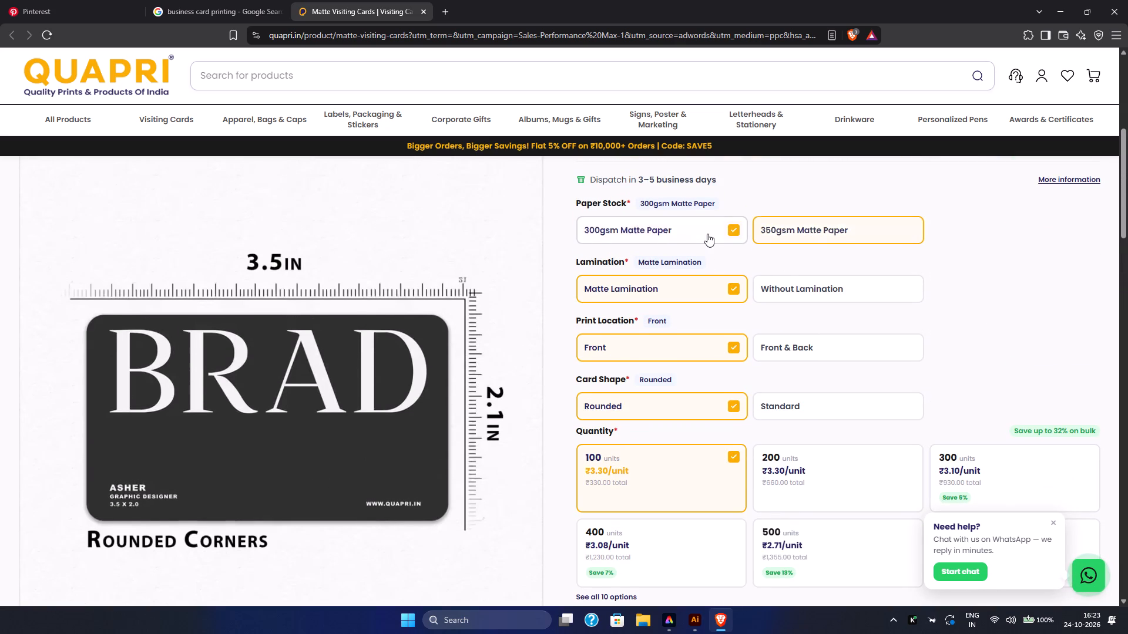
pyautogui.scroll(-2, 824, 203)
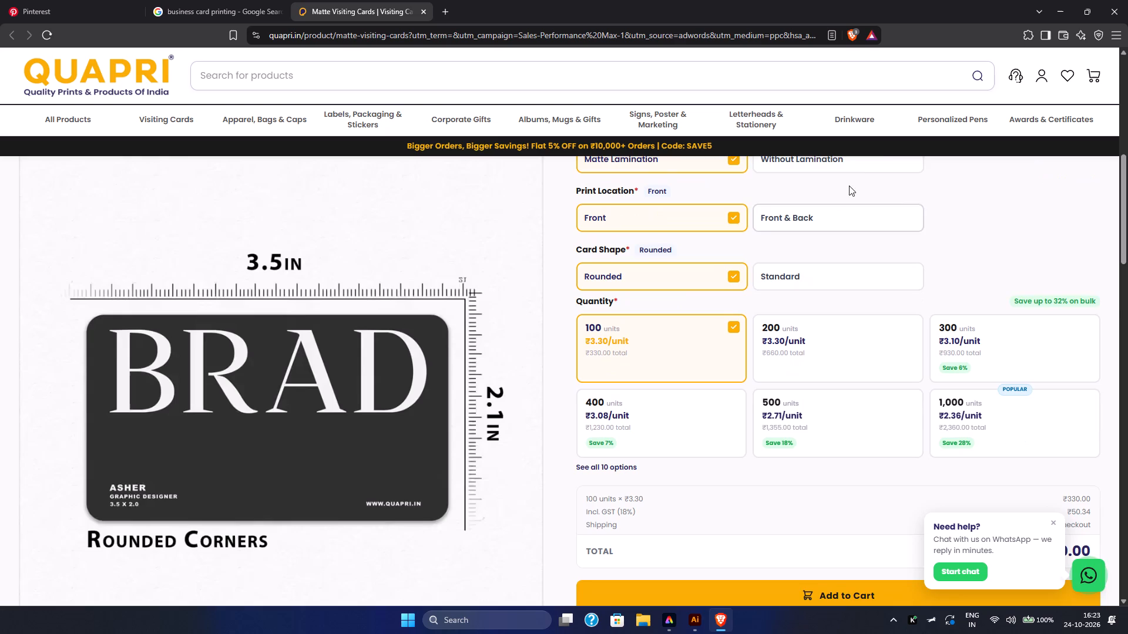
pyautogui.scroll(-1, 887, 154)
pyautogui.scroll(-1, 852, 463)
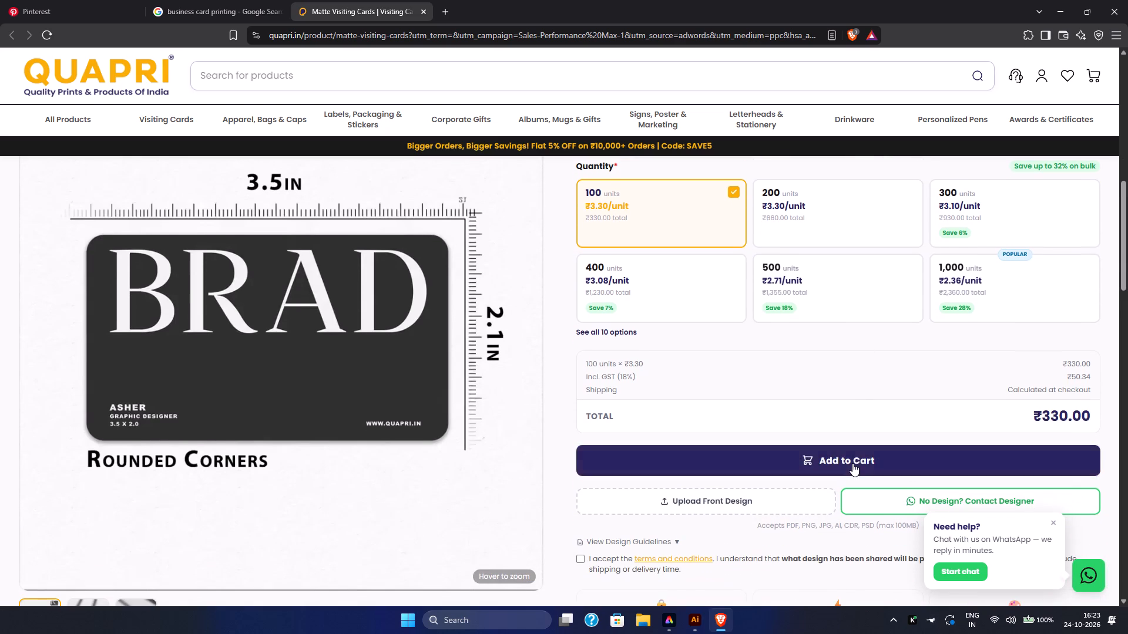
pyautogui.scroll(1, 864, 399)
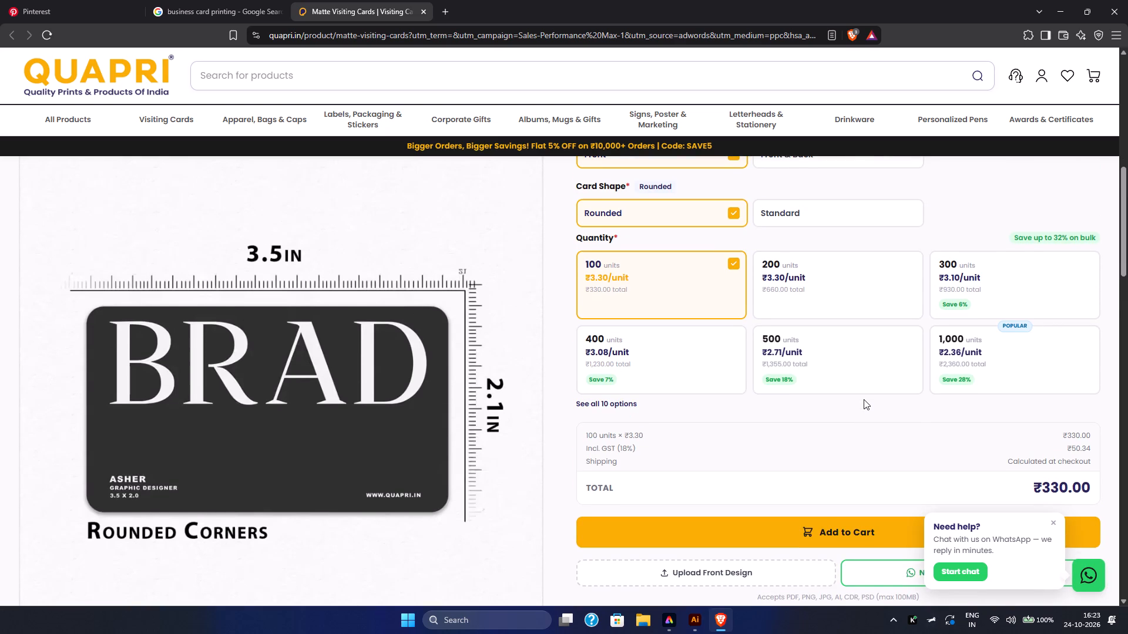
pyautogui.scroll(1, 864, 399)
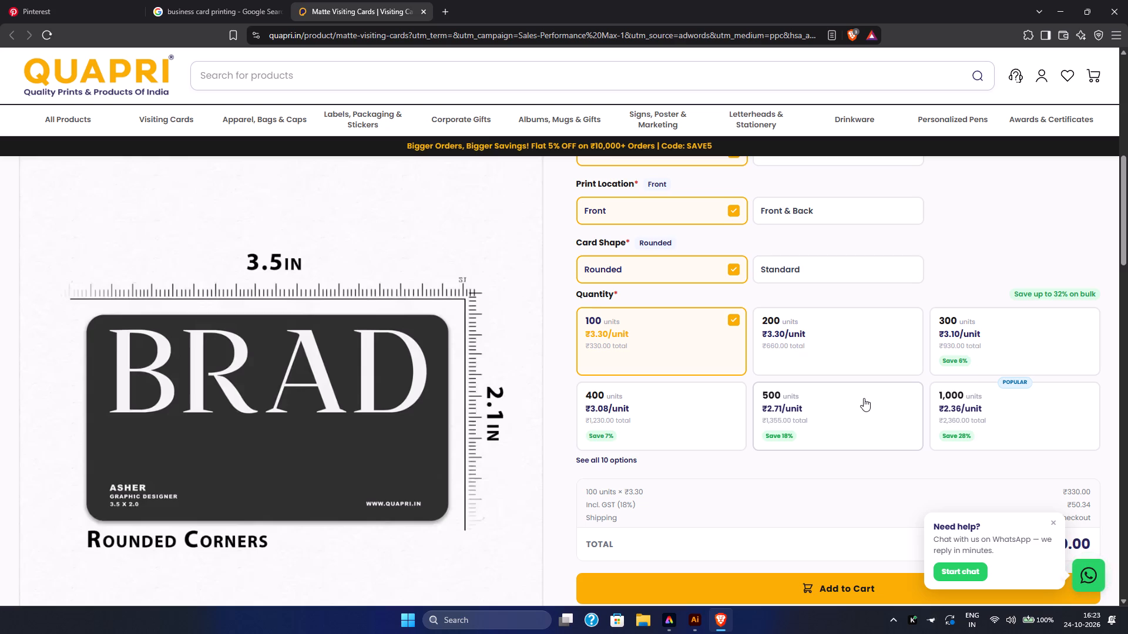
pyautogui.scroll(-1, 864, 398)
pyautogui.scroll(-1, 726, 463)
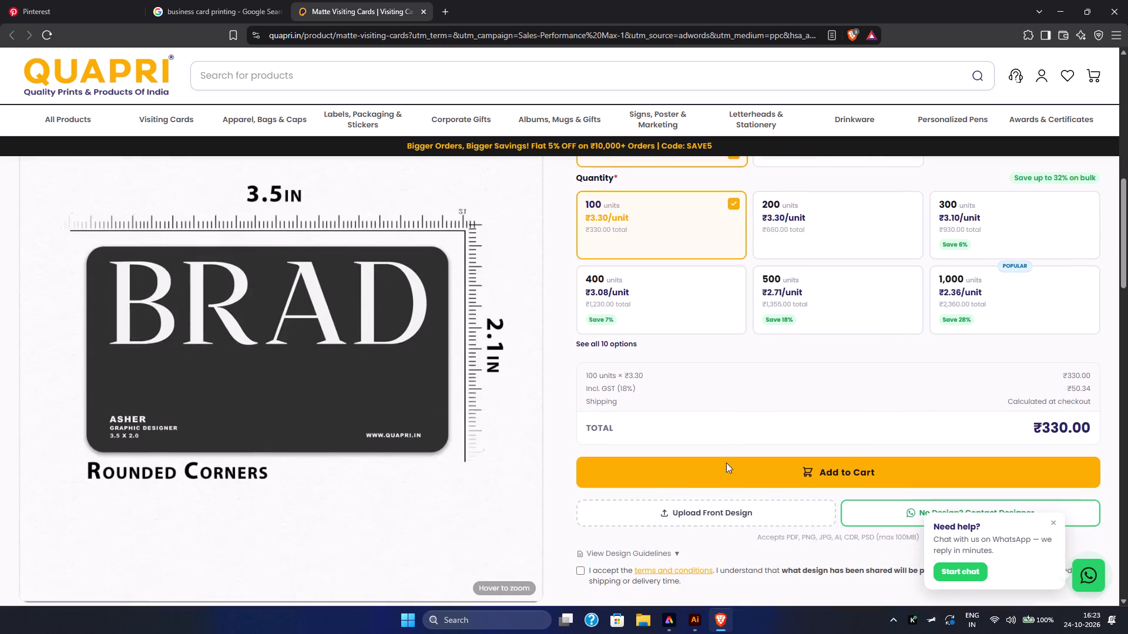
pyautogui.scroll(-3, 726, 463)
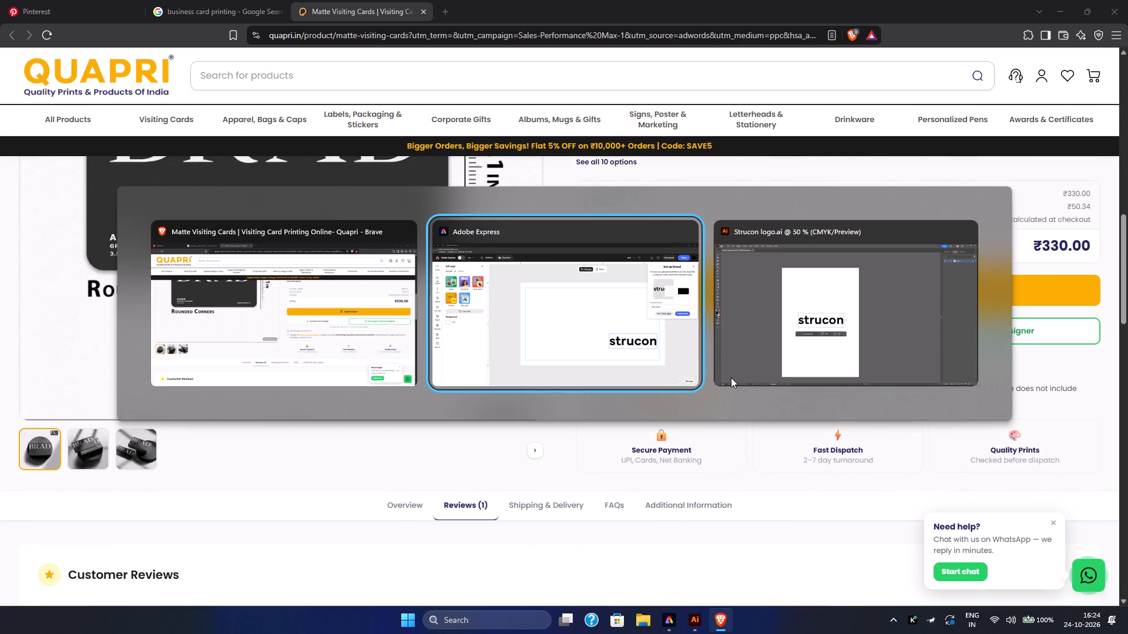
# Switch to Adobe Express and delete the strucon logo image from the business card.
pyautogui.click(765, 397)
pyautogui.doubleClick(768, 402)
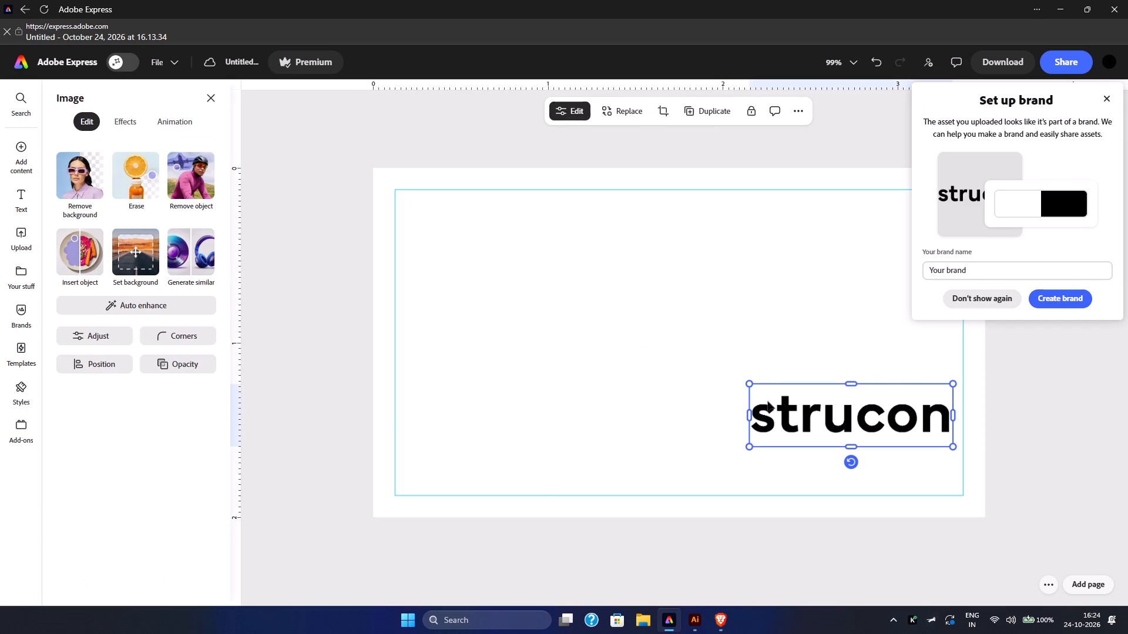
pyautogui.press('Delete')
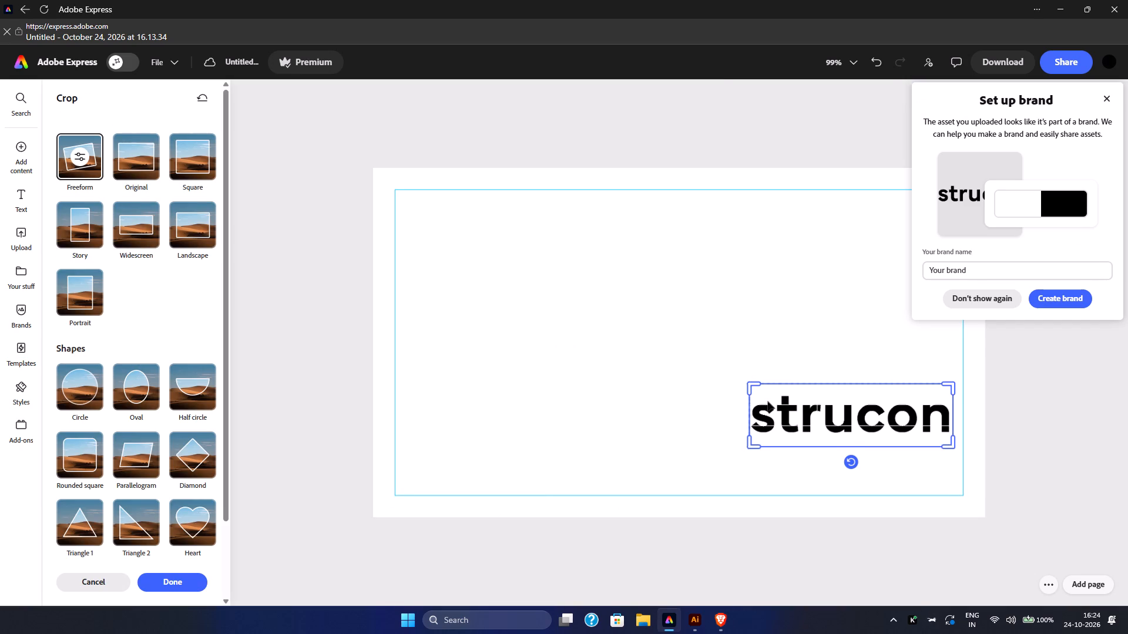
# Switch to the Strucon logo file in Illustrator and inspect the wordmark and its fill colour.
pyautogui.click(518, 436)
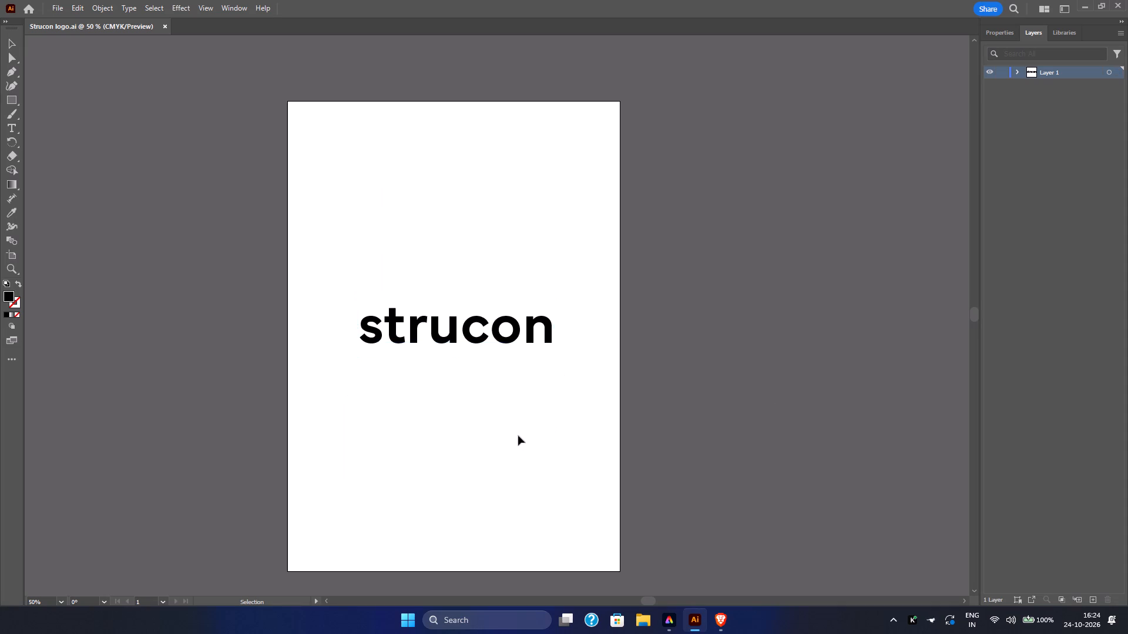
pyautogui.click(499, 336)
pyautogui.click(515, 227)
pyautogui.click(9, 294)
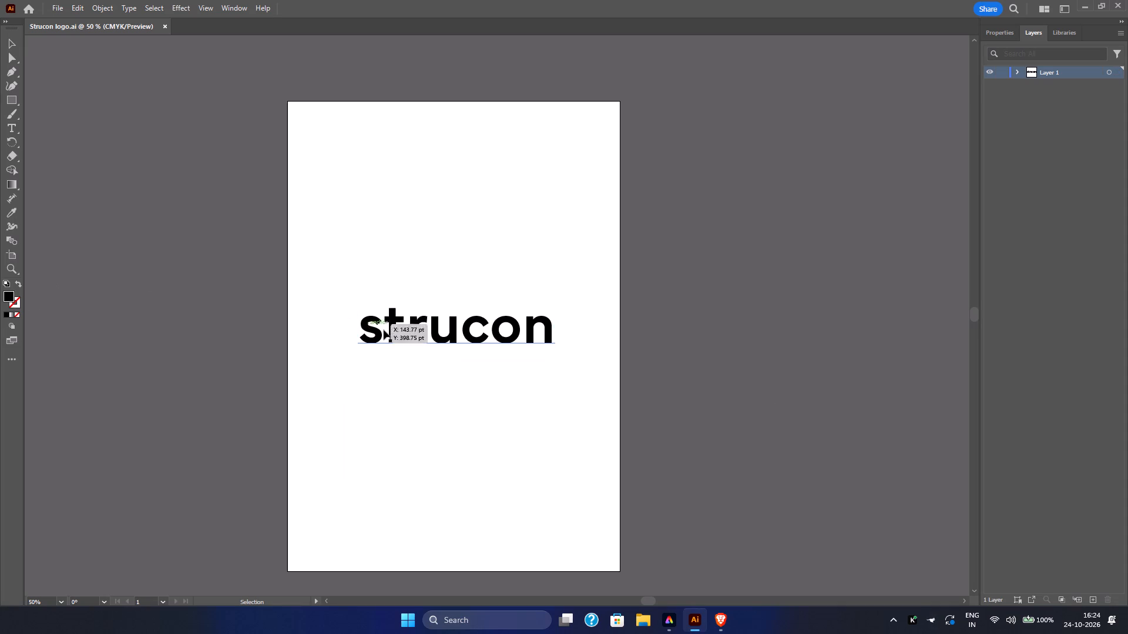
pyautogui.click(384, 330)
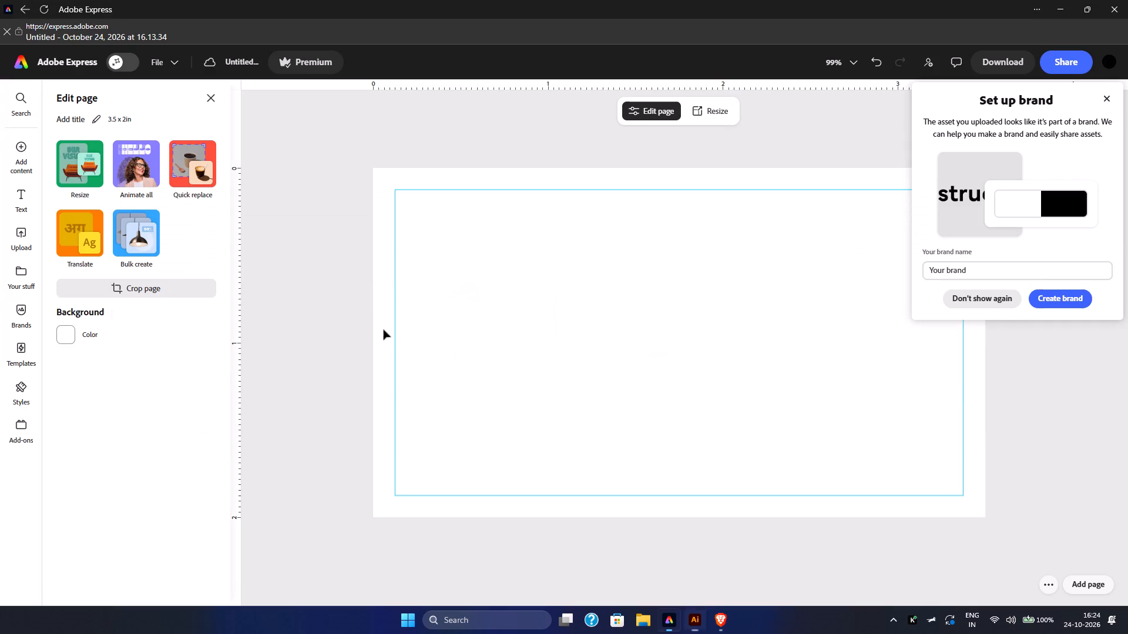
# Return to Adobe Express and add a new text box to the empty business card.
pyautogui.click(588, 318)
pyautogui.click(9, 201)
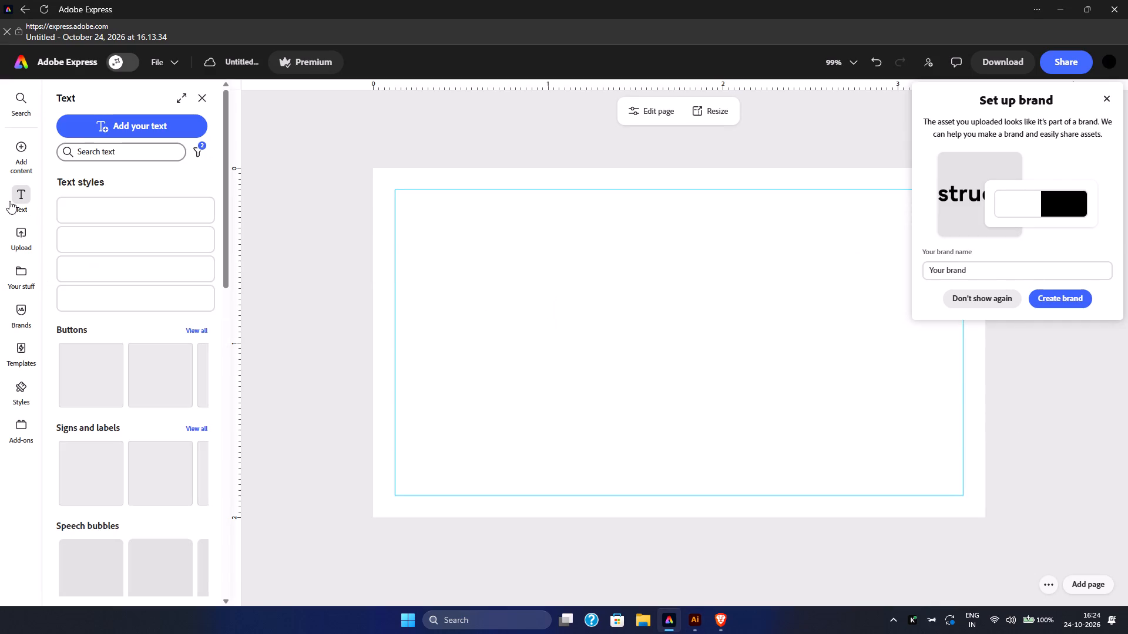
pyautogui.click(129, 135)
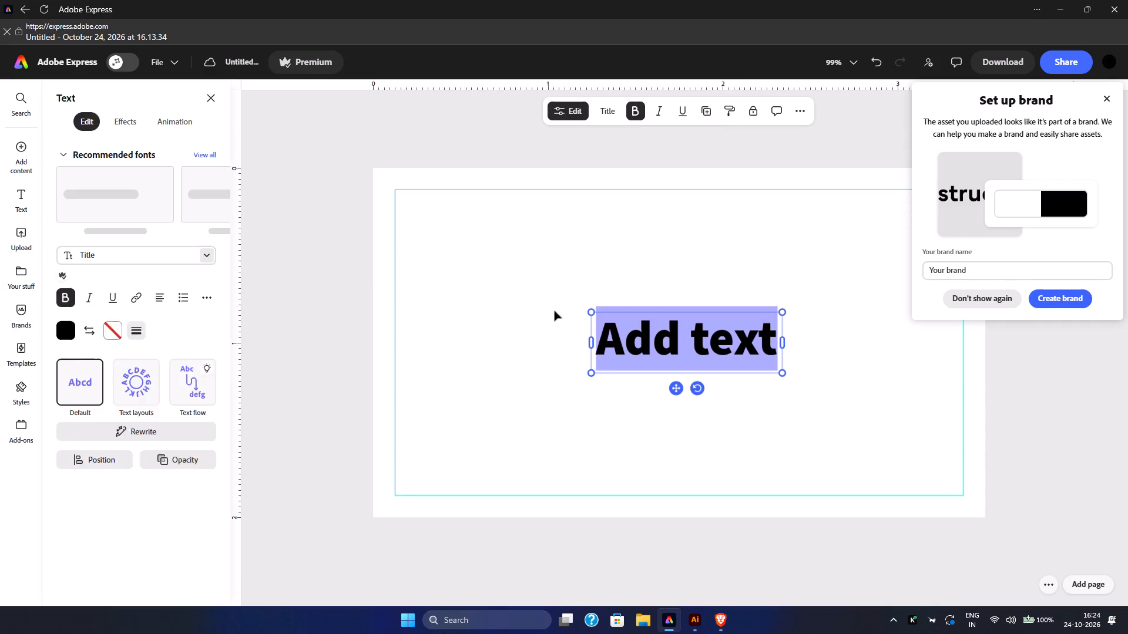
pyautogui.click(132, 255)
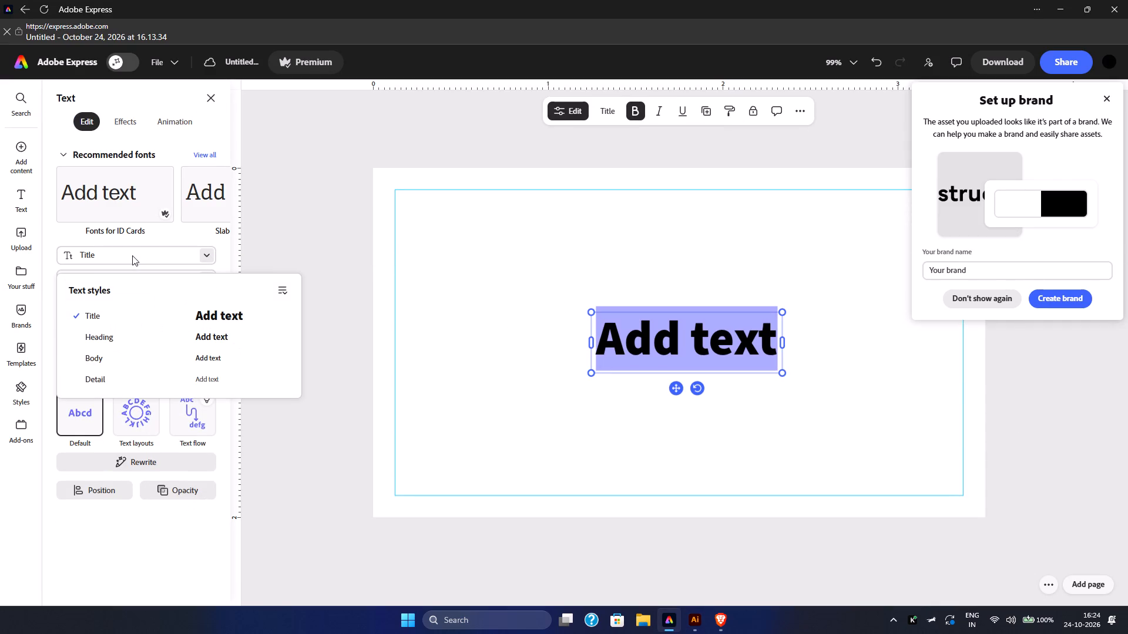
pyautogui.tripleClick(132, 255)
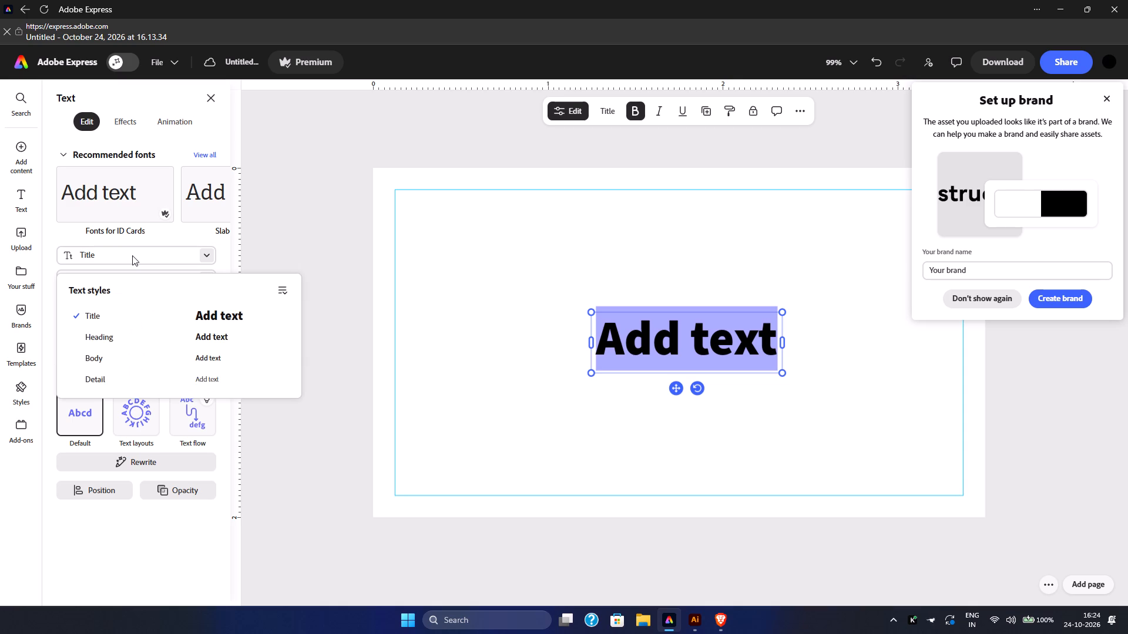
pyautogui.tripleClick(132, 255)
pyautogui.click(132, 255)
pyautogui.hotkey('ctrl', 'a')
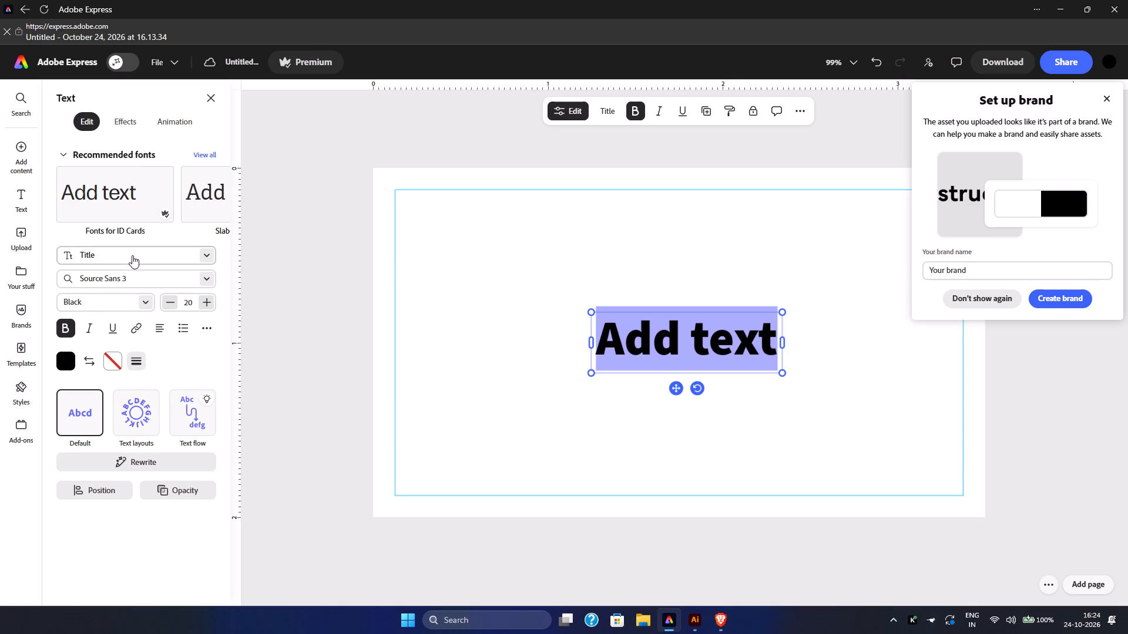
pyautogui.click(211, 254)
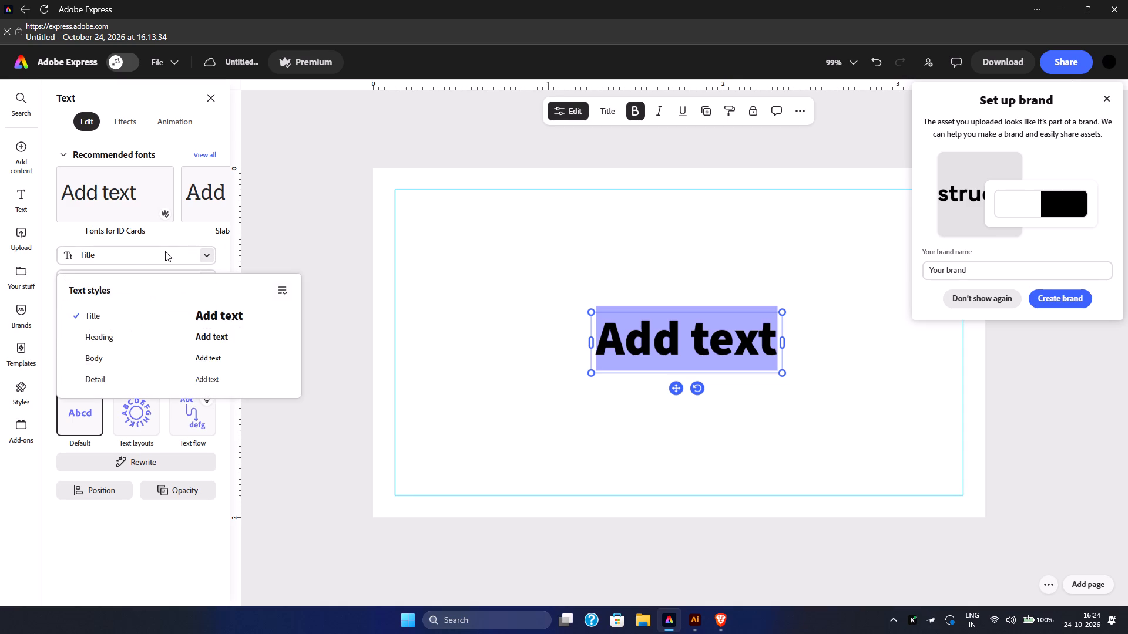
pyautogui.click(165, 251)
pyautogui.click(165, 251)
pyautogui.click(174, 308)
# Search the fonts for "mun" and apply the Mundial font to the selected "Add text" box.
pyautogui.click(130, 282)
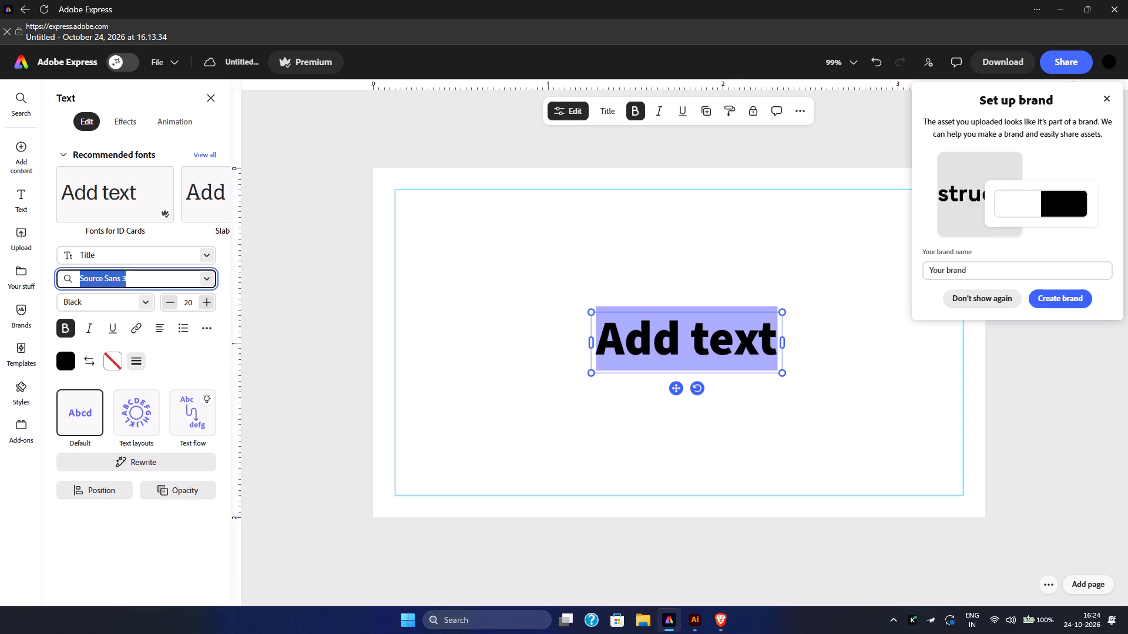
pyautogui.hotkey('ctrl', 'a')
pyautogui.write('mi=und')
pyautogui.press('BackSpace')
pyautogui.press('BackSpace')
pyautogui.press('BackSpace')
pyautogui.press('BackSpace')
pyautogui.press('BackSpace')
pyautogui.write('un')
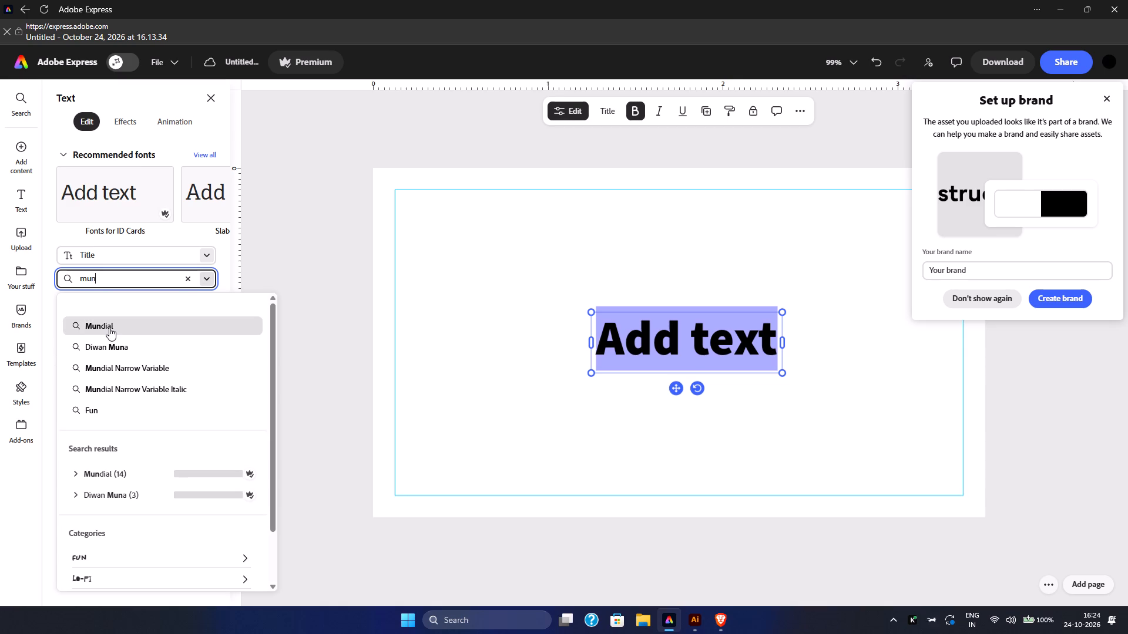
pyautogui.click(119, 322)
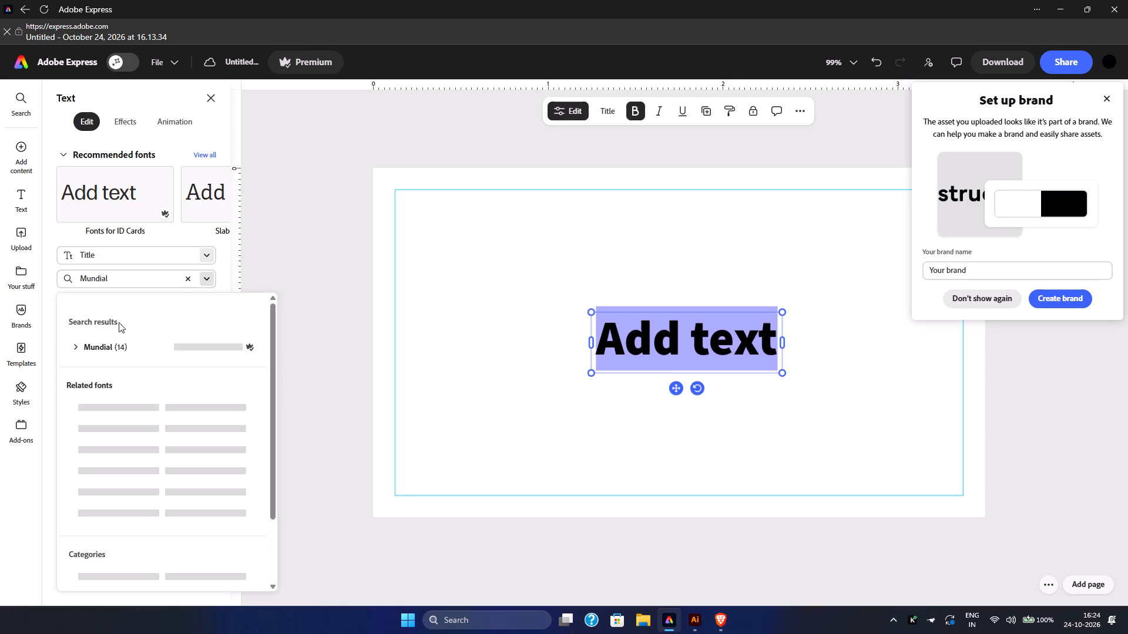
pyautogui.scroll(-2, 135, 424)
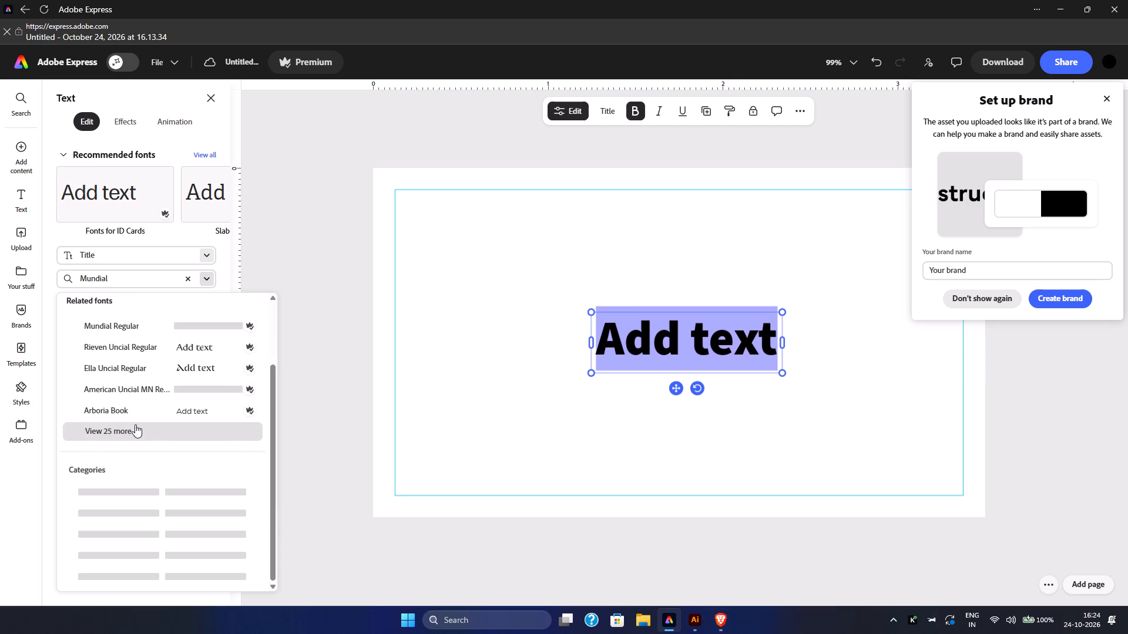
pyautogui.scroll(-1, 135, 424)
pyautogui.scroll(3, 135, 424)
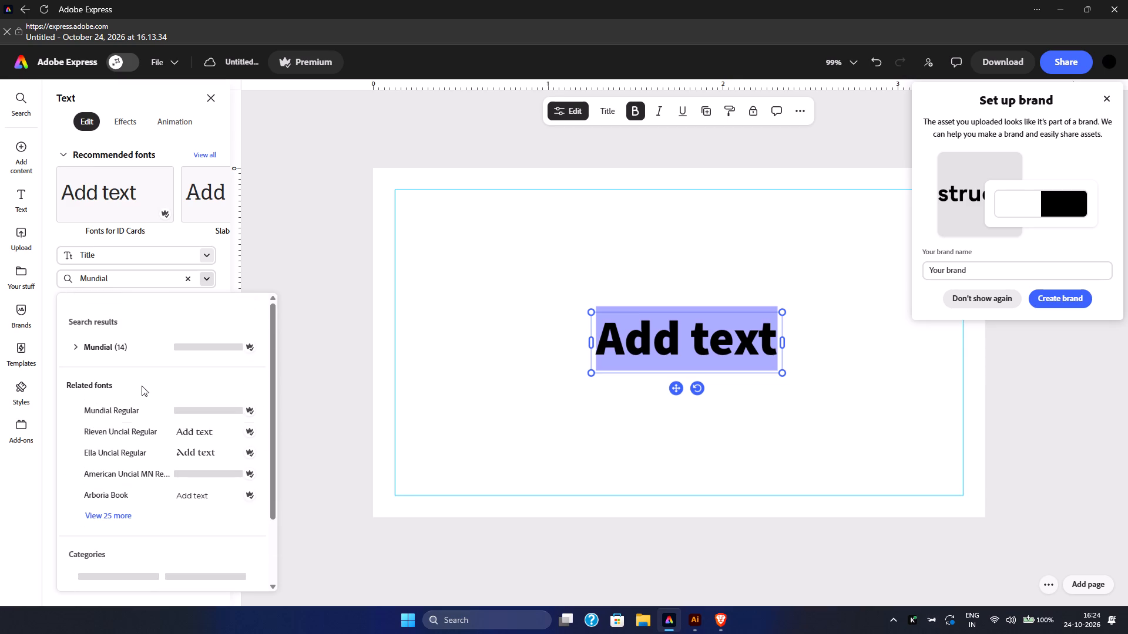
pyautogui.click(155, 355)
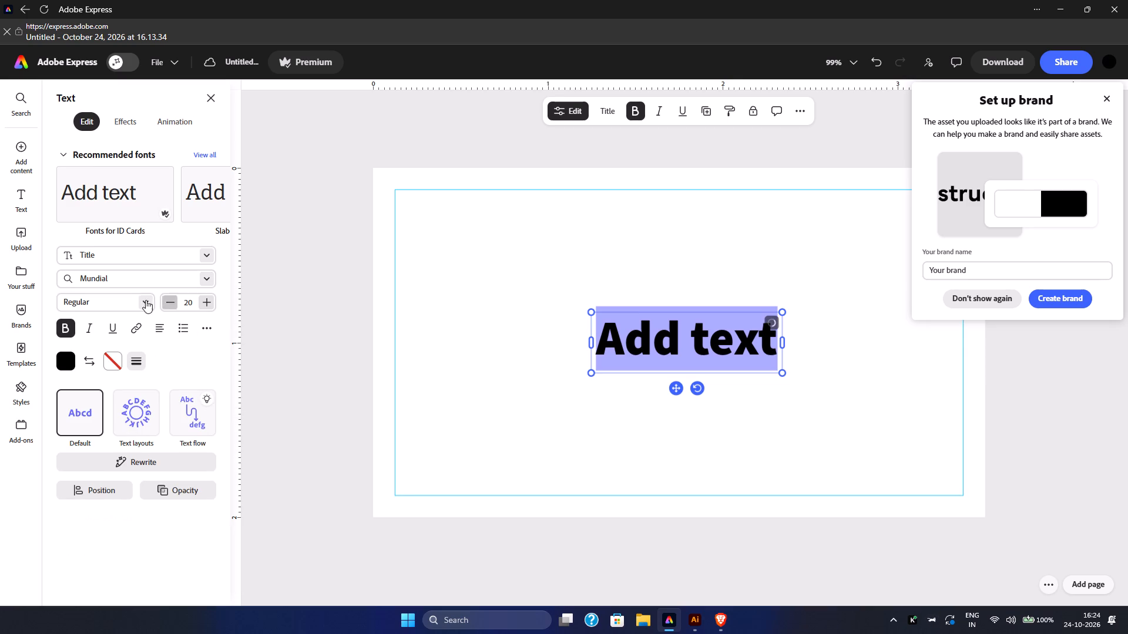
# Search the fonts for "mundial" again and look through the full list of related fonts.
pyautogui.click(112, 278)
pyautogui.press('space')
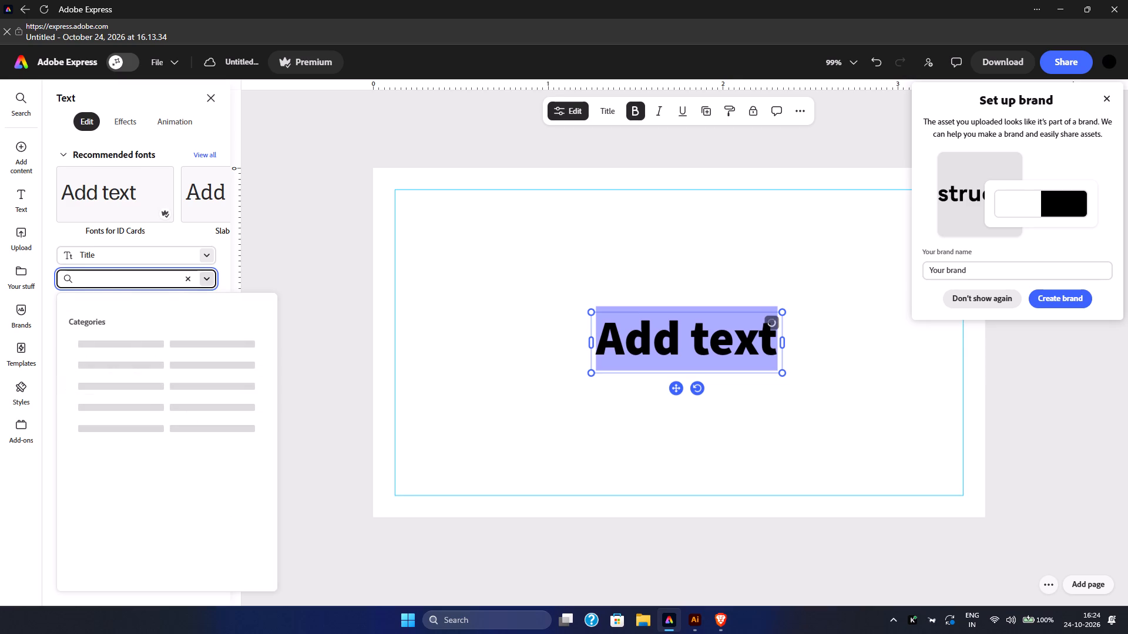
pyautogui.write('mundial')
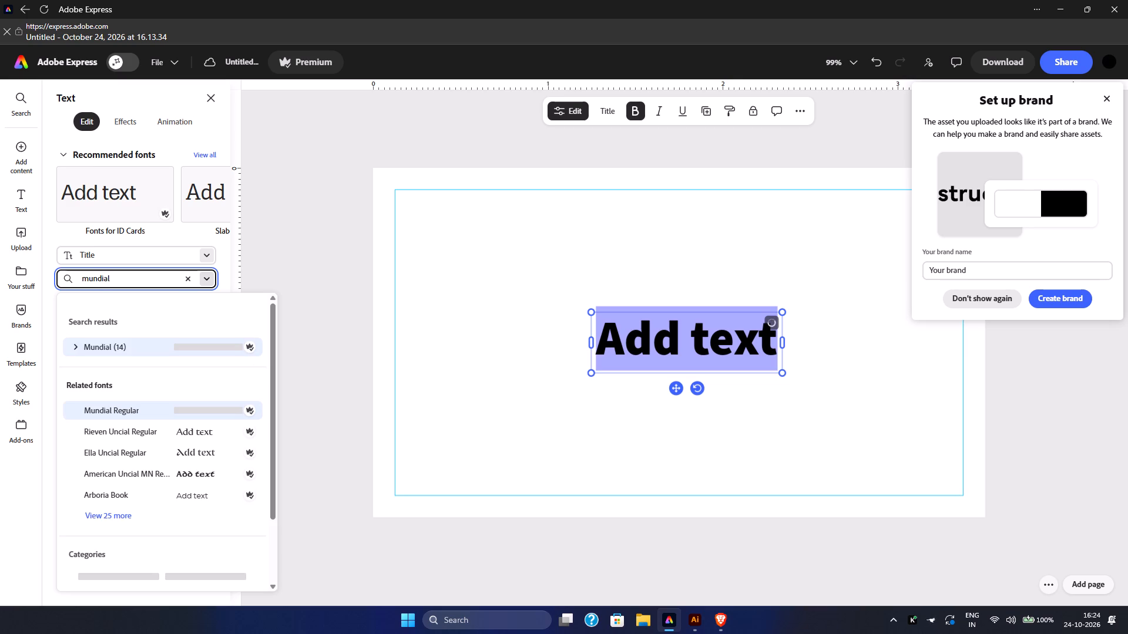
pyautogui.click(106, 524)
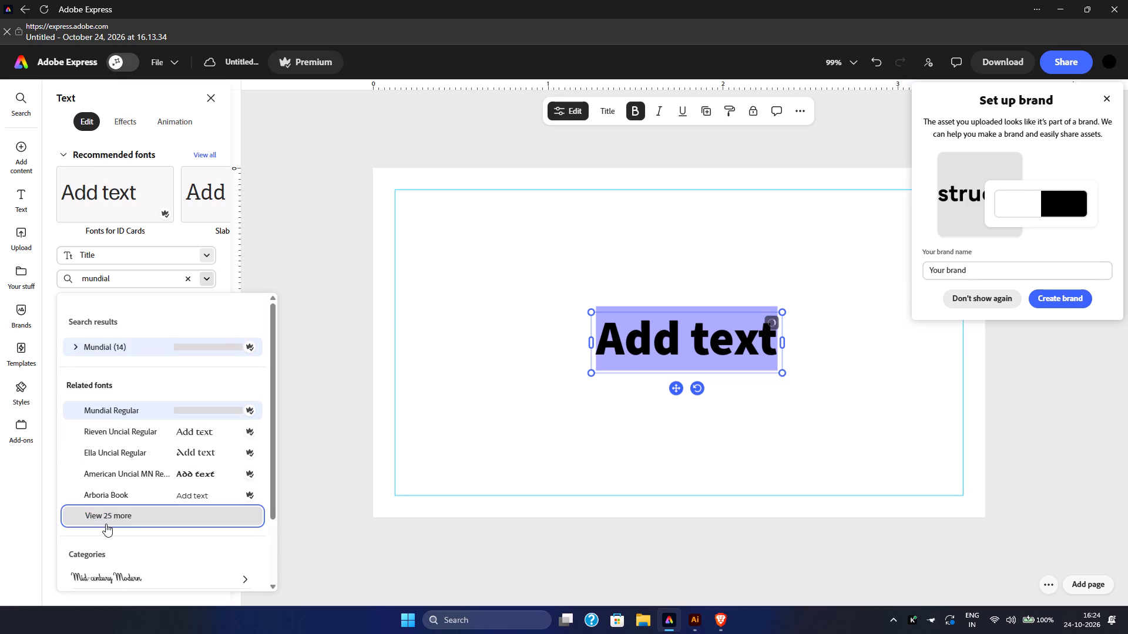
pyautogui.scroll(-5, 106, 524)
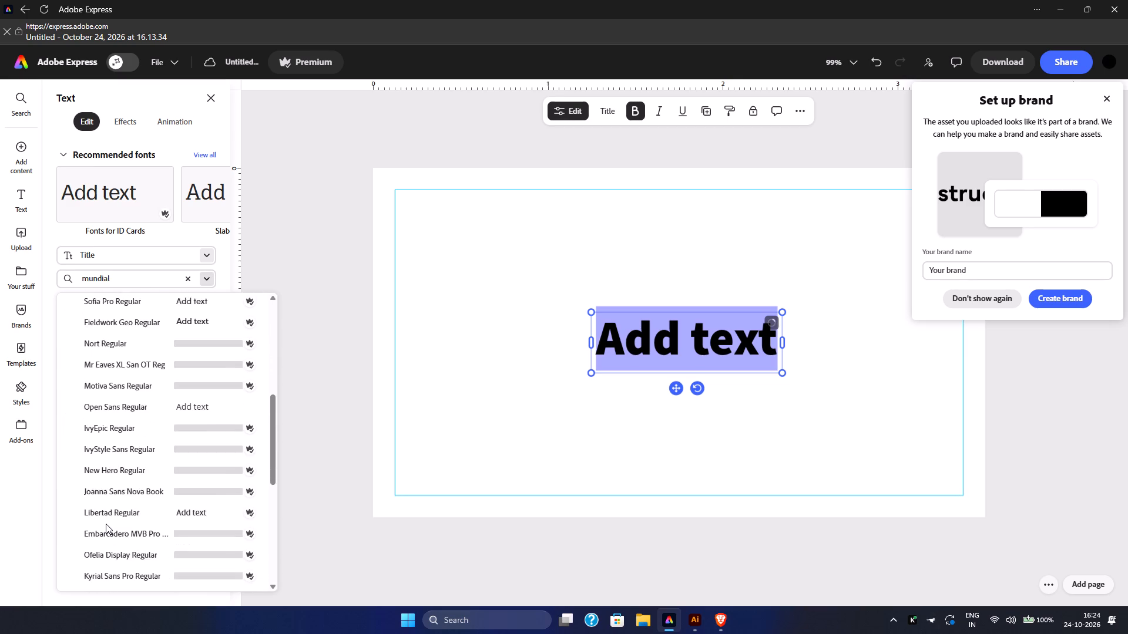
pyautogui.scroll(-3, 106, 524)
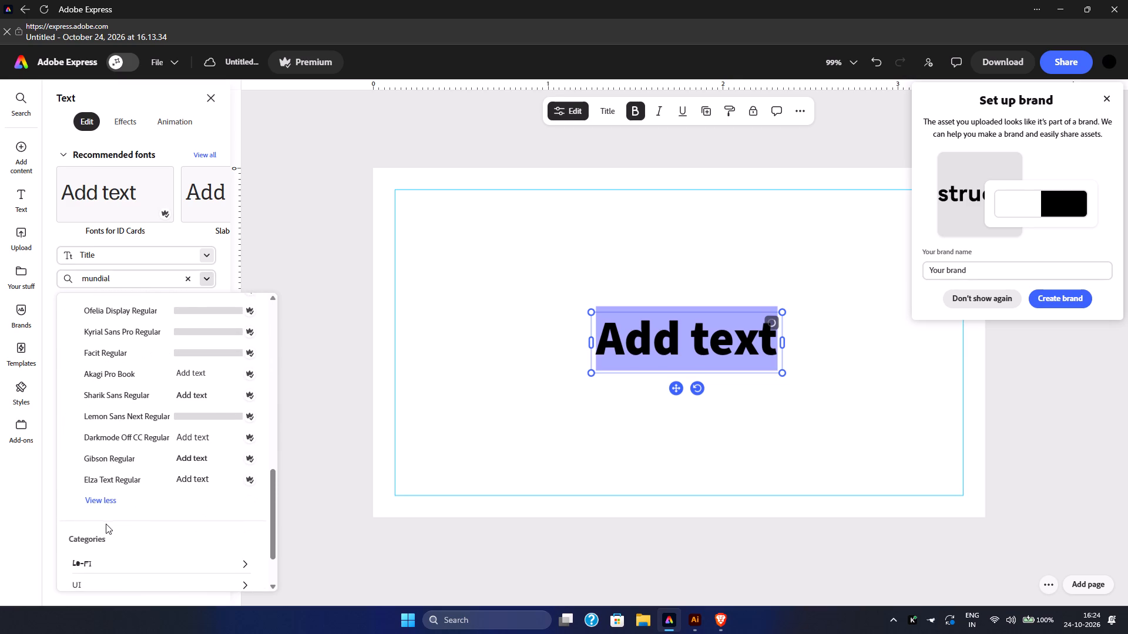
pyautogui.scroll(-2, 106, 524)
pyautogui.scroll(9, 106, 524)
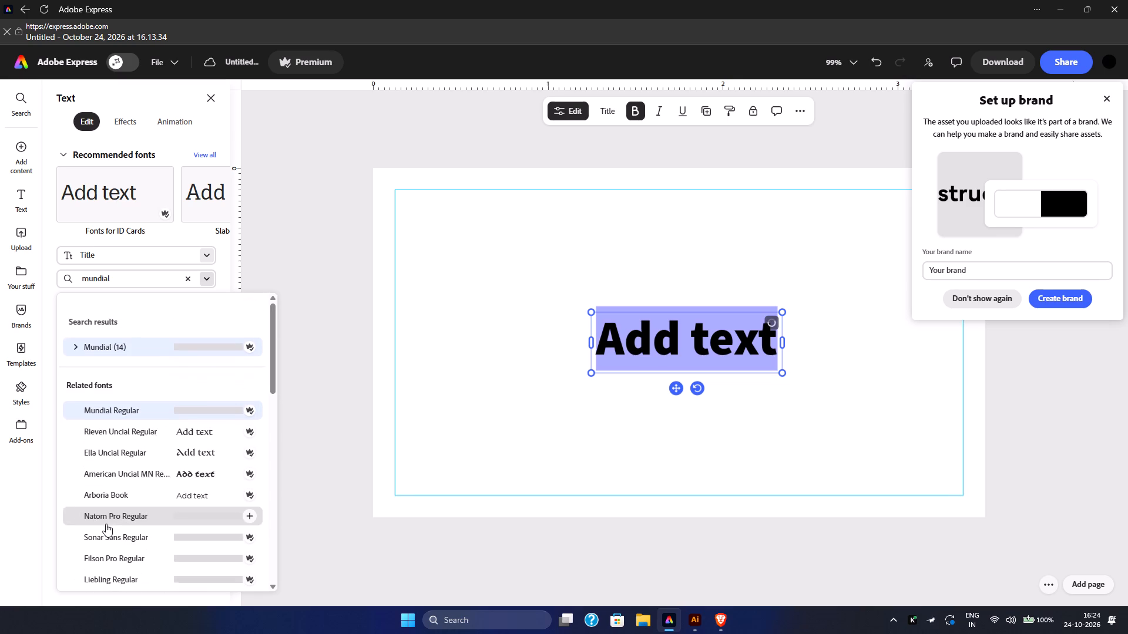
pyautogui.scroll(2, 106, 524)
# Search the fonts for "Mundial demi" and close the font list without choosing a font.
pyautogui.click(124, 270)
pyautogui.press('space')
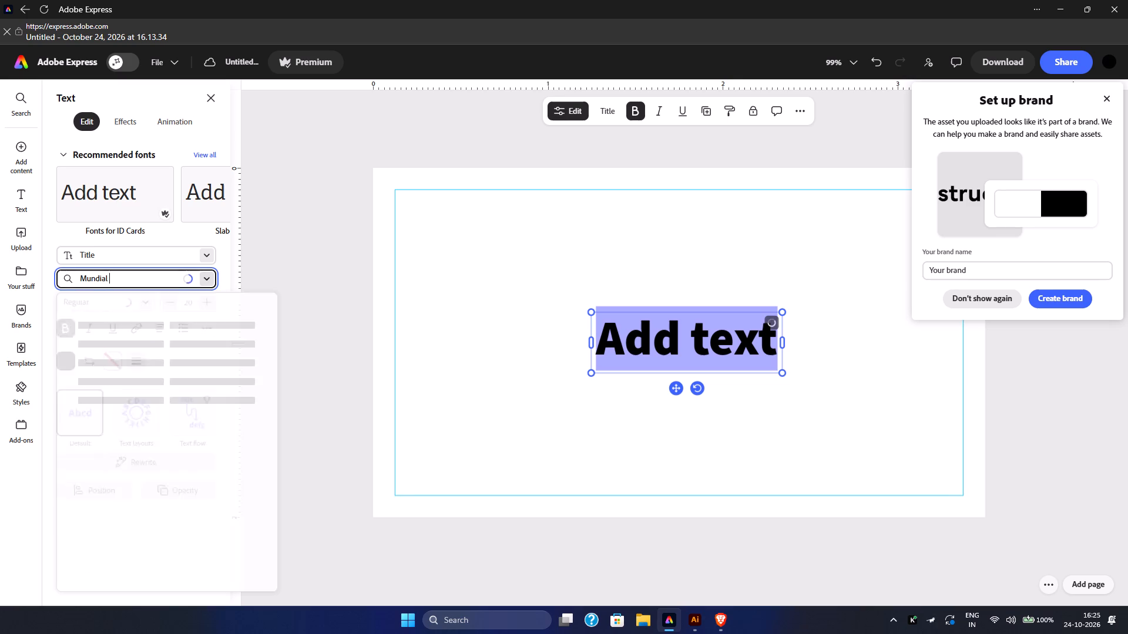
pyautogui.write('de')
pyautogui.write('mi')
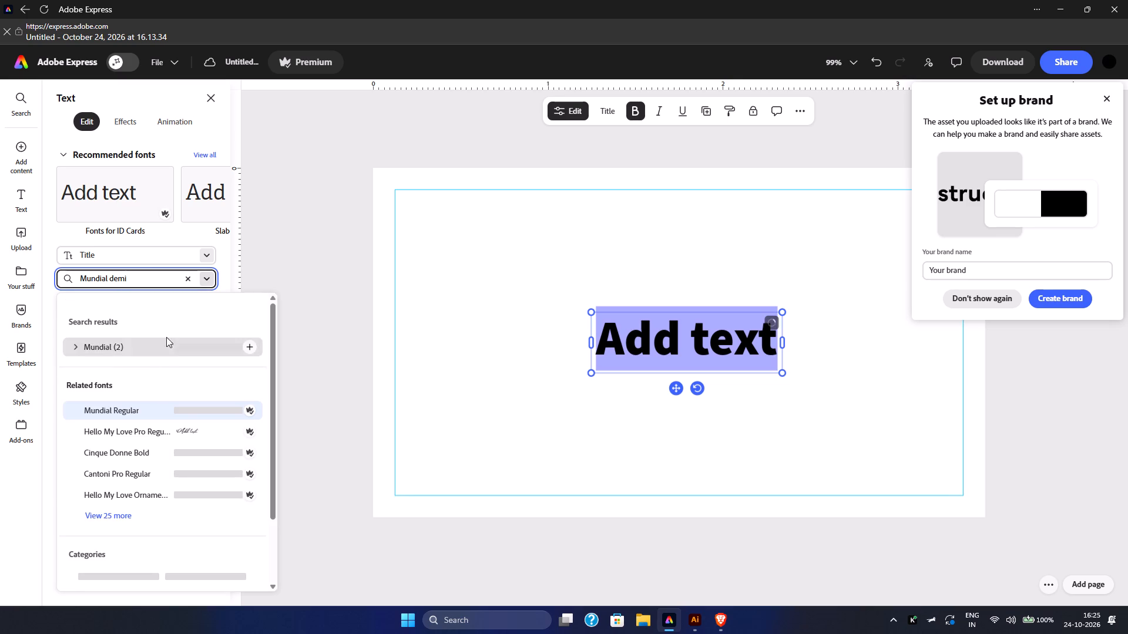
pyautogui.click(338, 404)
# Delete the "Add text" placeholder text from the business card.
pyautogui.tripleClick(720, 334)
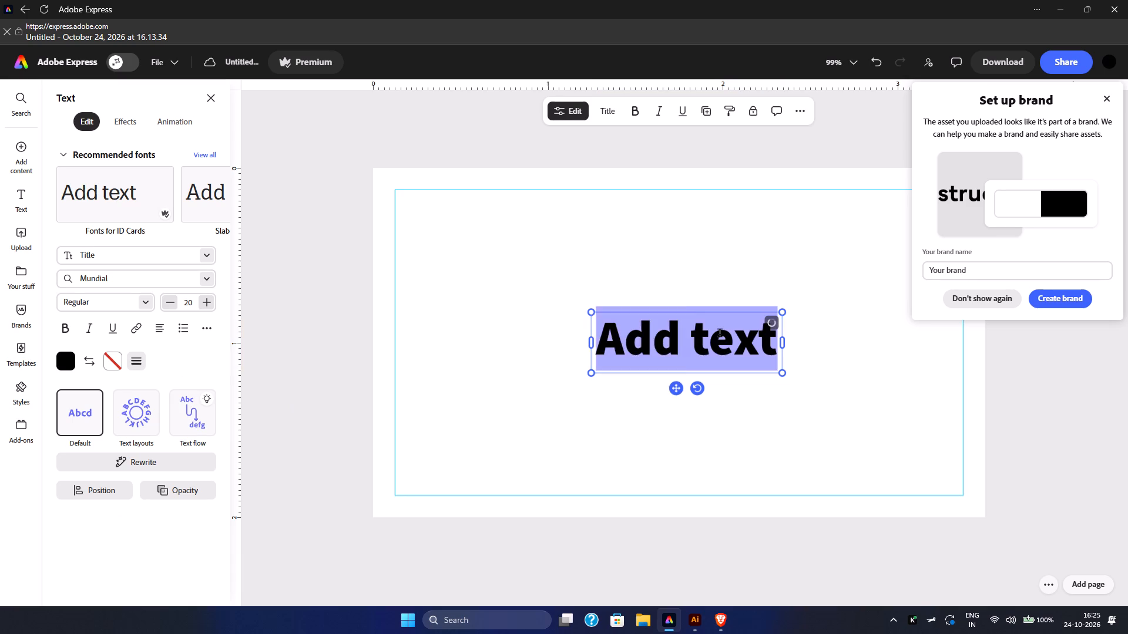
pyautogui.press('BackSpace')
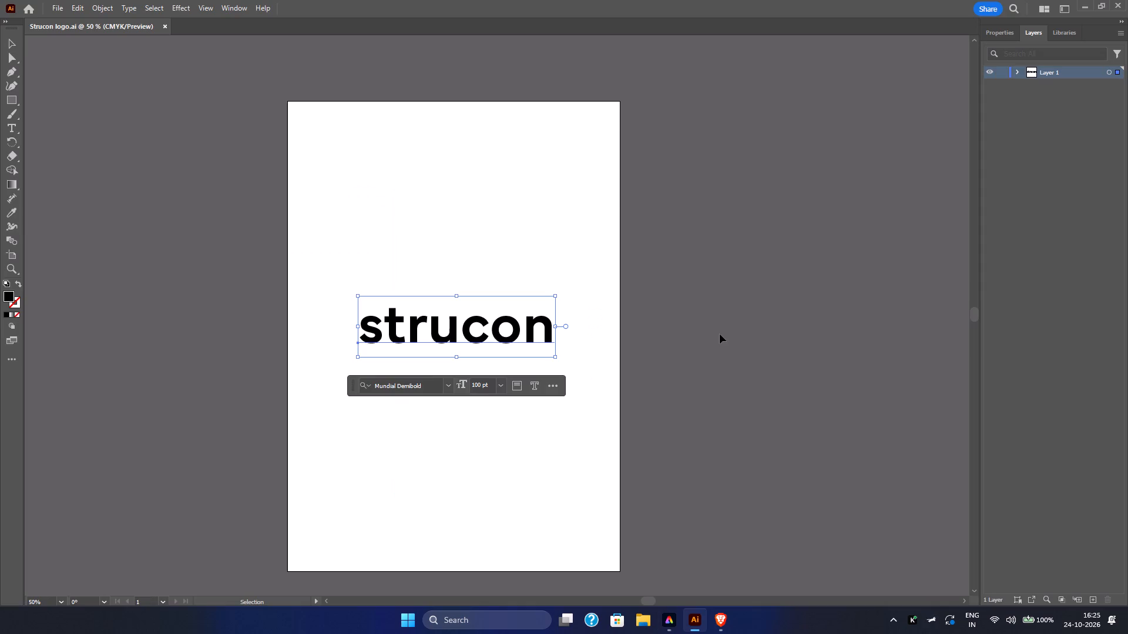
# Switch to the Strucon logo file in Illustrator and check the wordmark's font in the font list.
pyautogui.click(619, 321)
pyautogui.click(526, 277)
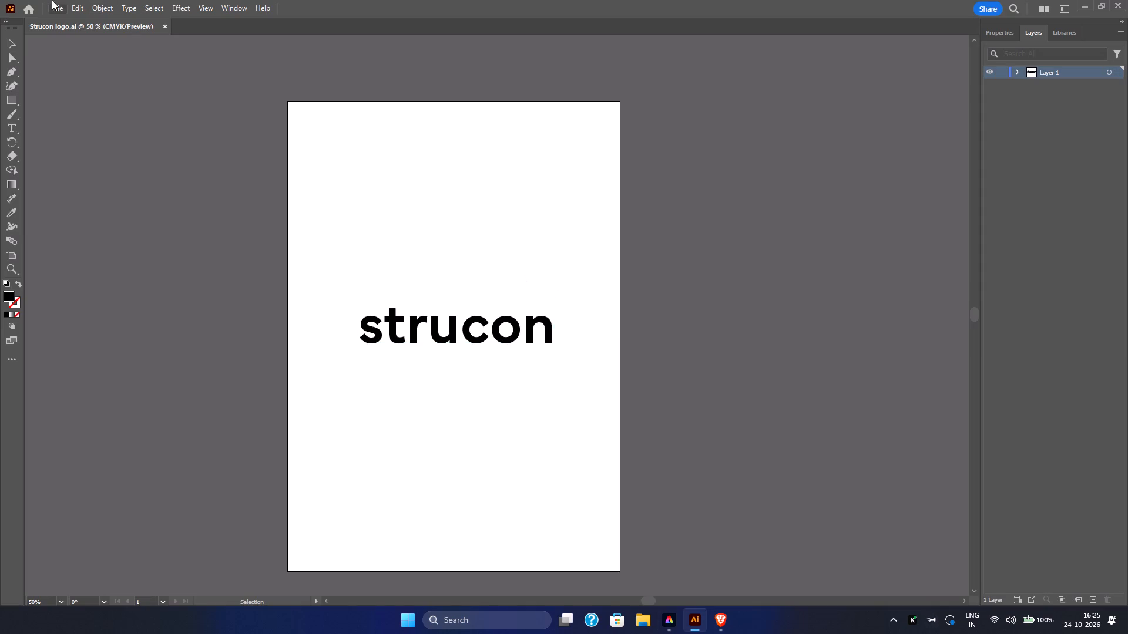
pyautogui.click(57, 2)
pyautogui.click(239, 114)
pyautogui.click(392, 337)
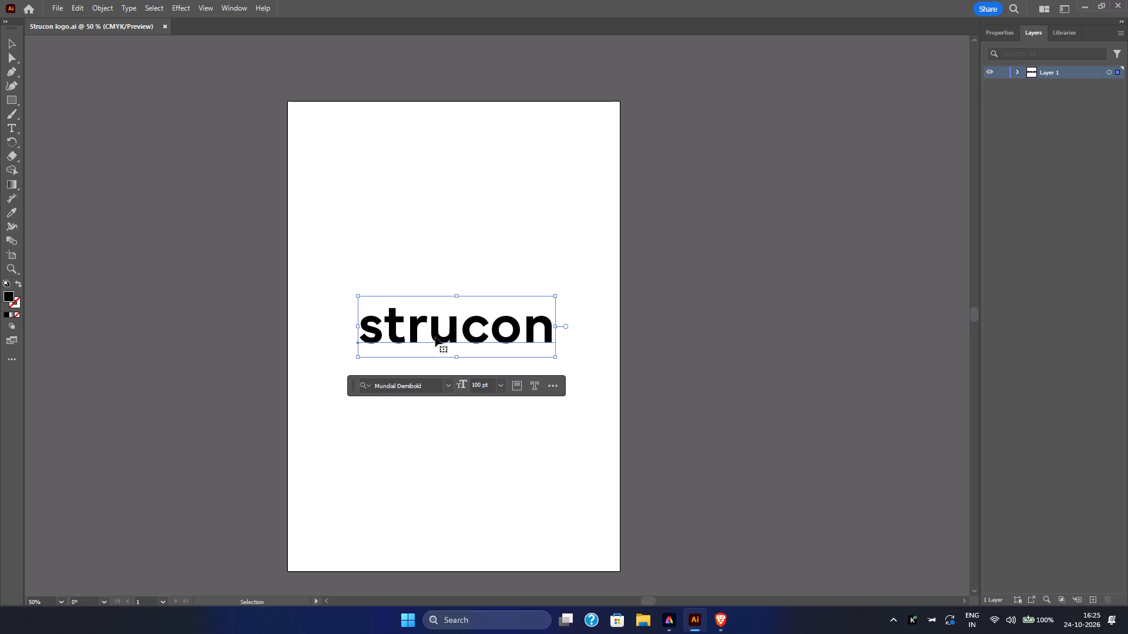
pyautogui.click(442, 390)
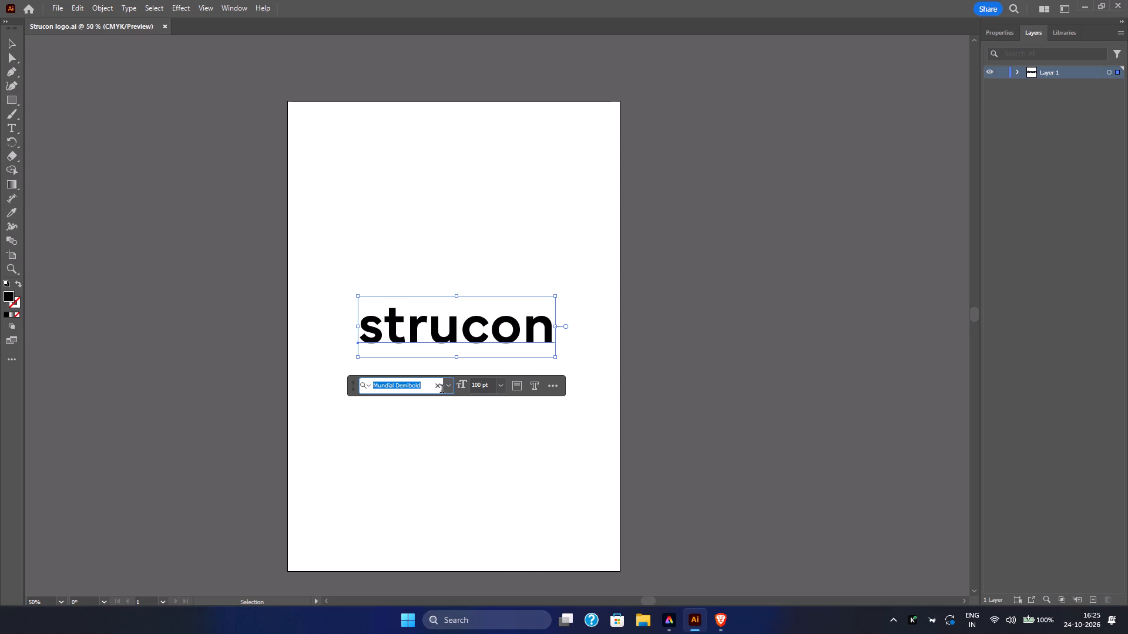
pyautogui.click(447, 390)
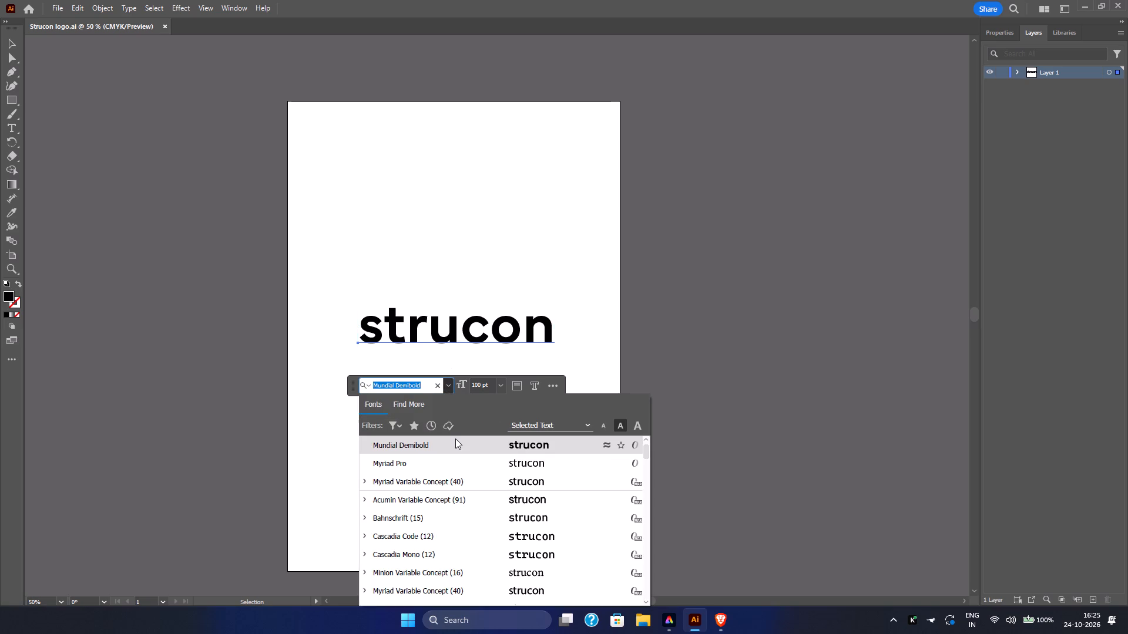
pyautogui.click(325, 450)
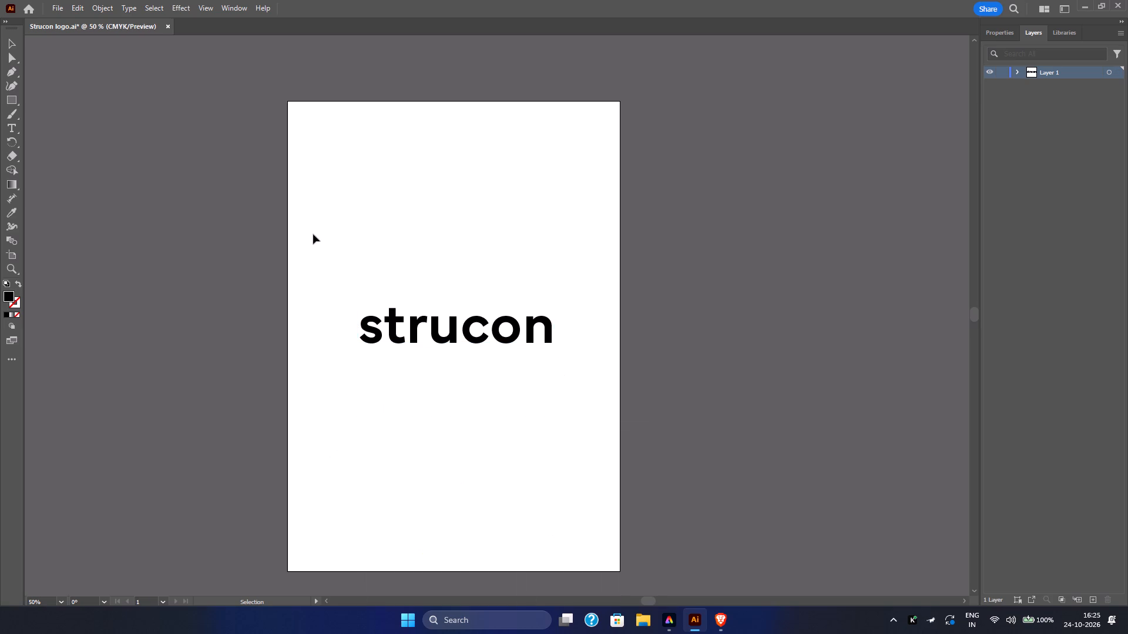
# Open the new document setup and look through the Web presets and all the Print presets for a business card size.
pyautogui.click(55, 7)
pyautogui.click(73, 25)
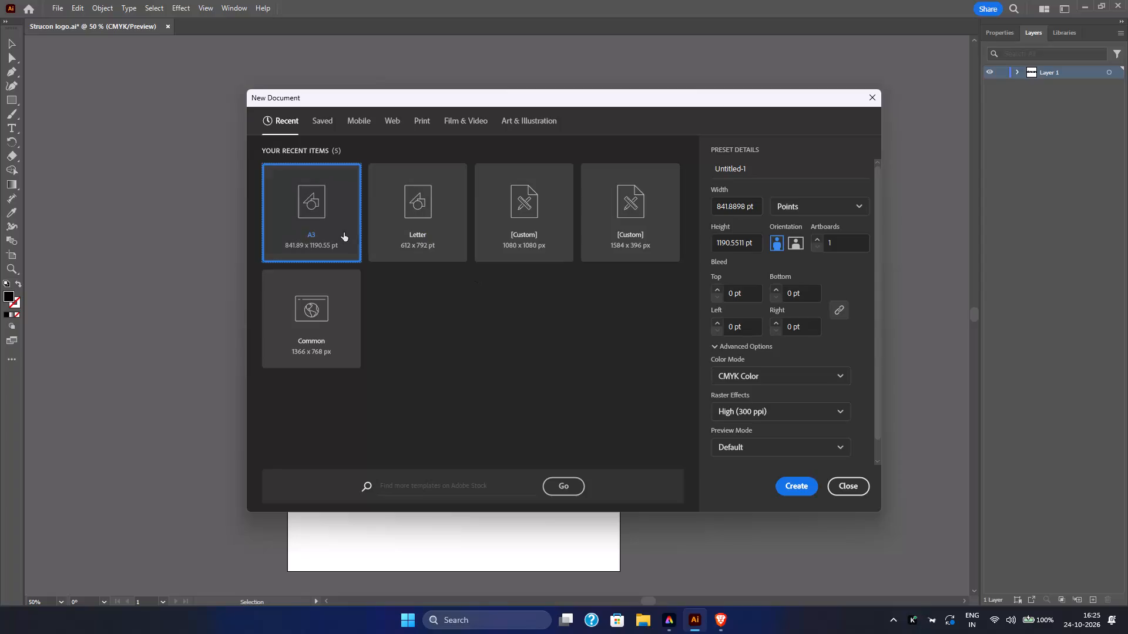
pyautogui.click(390, 126)
pyautogui.click(412, 127)
pyautogui.click(420, 126)
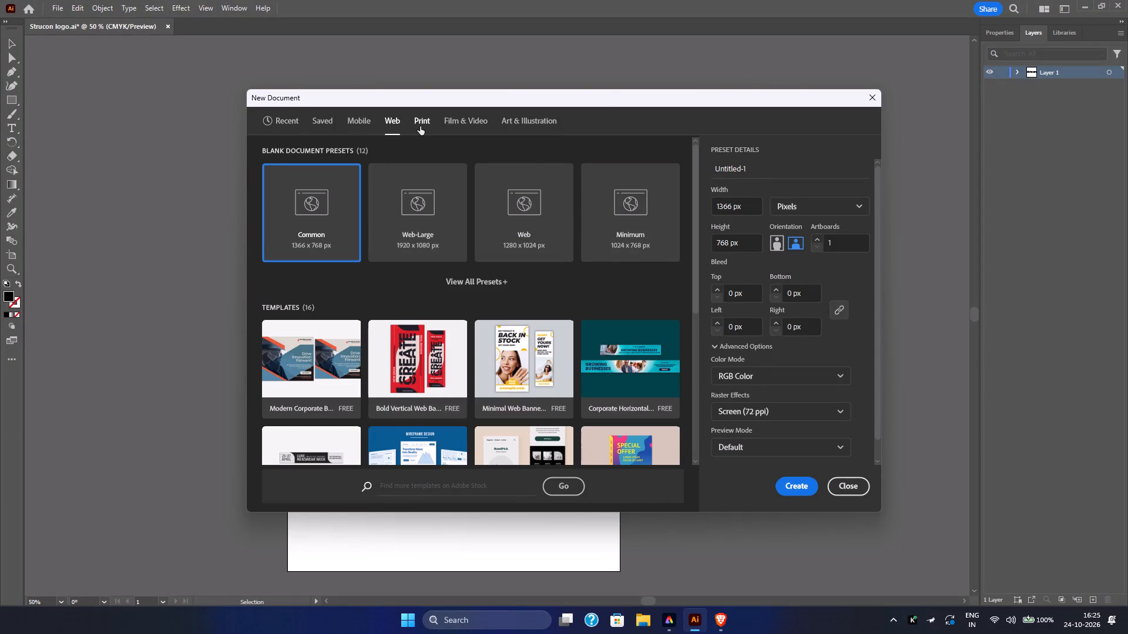
pyautogui.click(478, 289)
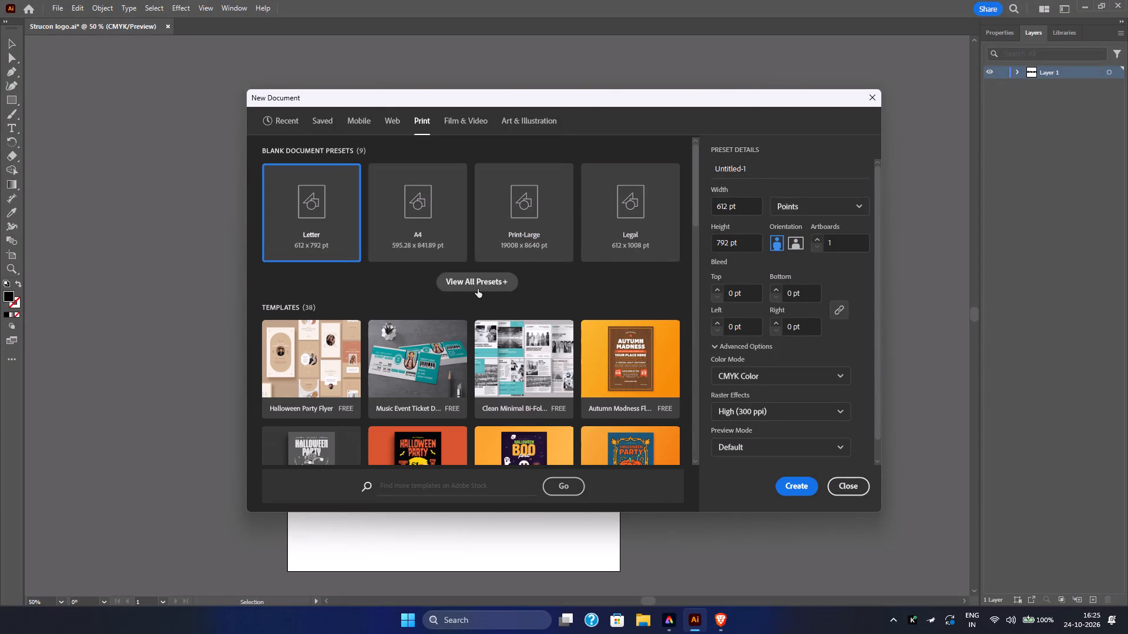
pyautogui.scroll(-1, 485, 418)
pyautogui.scroll(2, 485, 418)
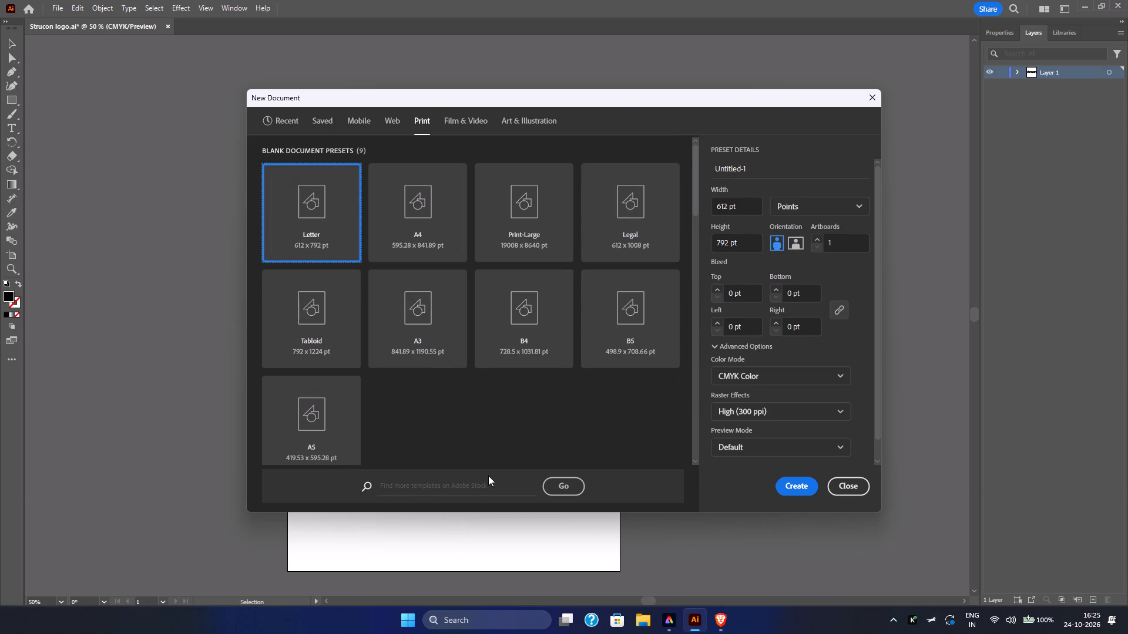
# Search Adobe Stock templates for "business" and browse the business card layouts in the browser.
pyautogui.click(468, 489)
pyautogui.write('business')
pyautogui.press('space')
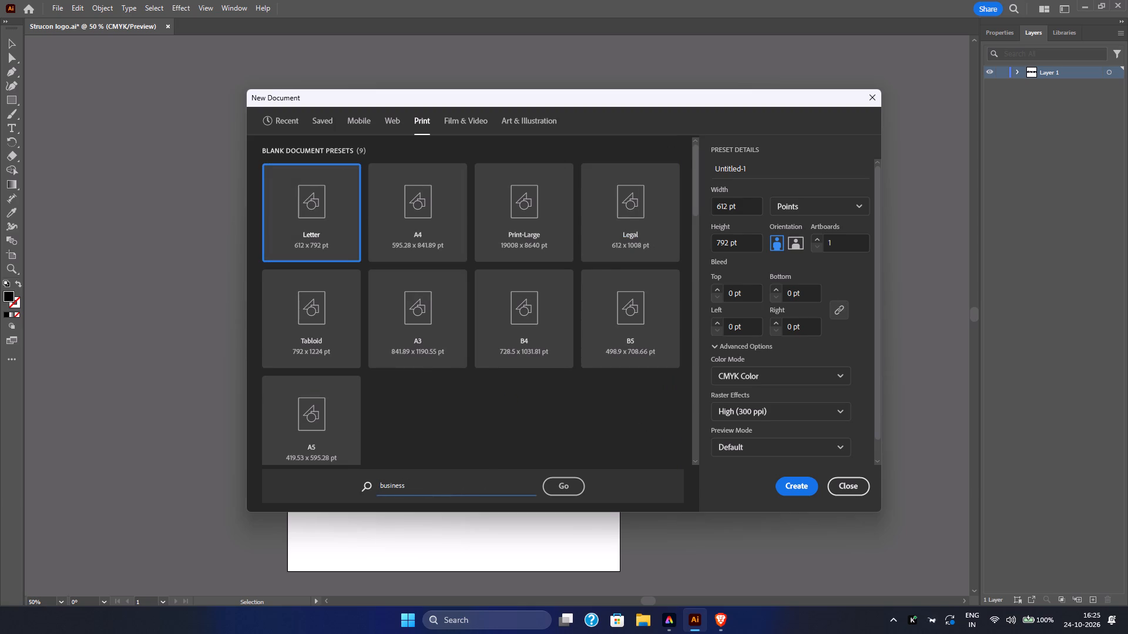
pyautogui.click(562, 492)
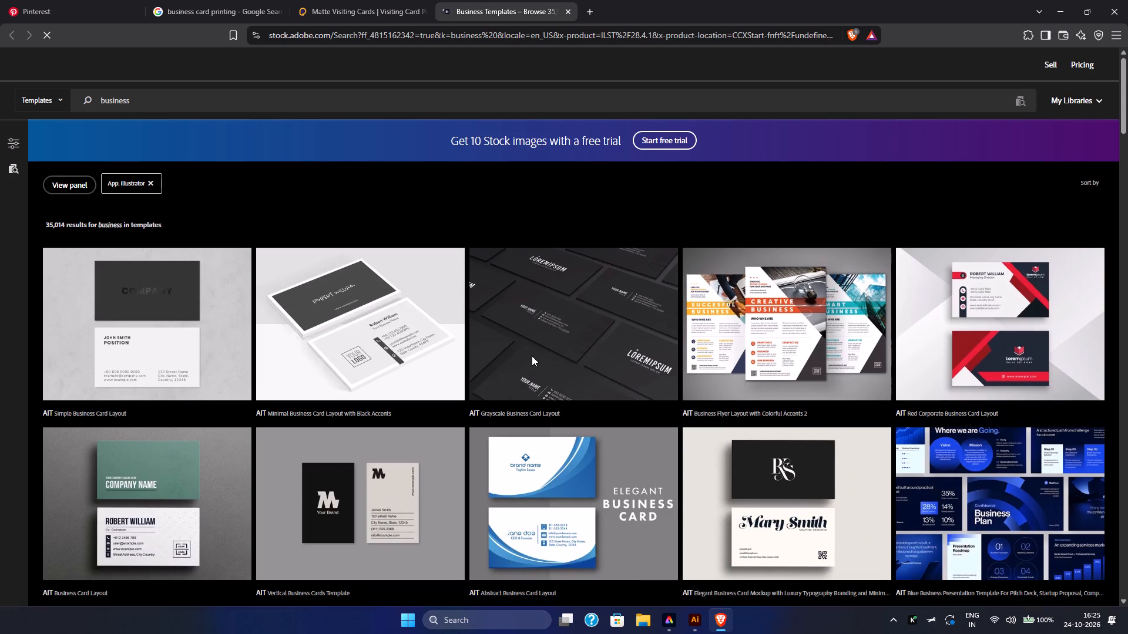
pyautogui.scroll(-1, 587, 352)
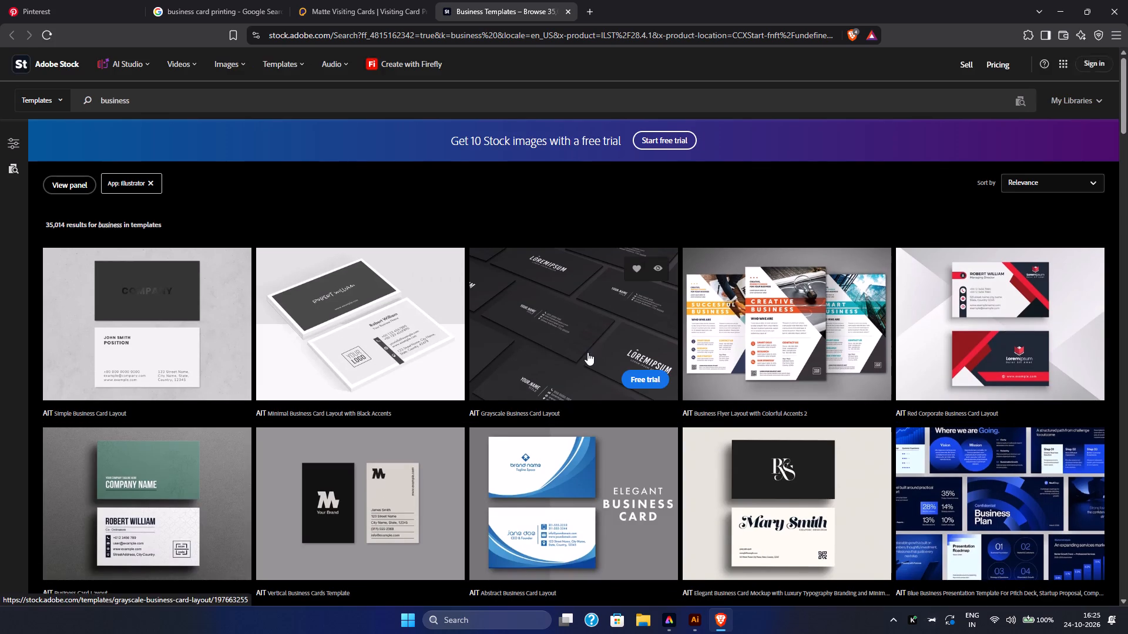
pyautogui.scroll(-3, 587, 352)
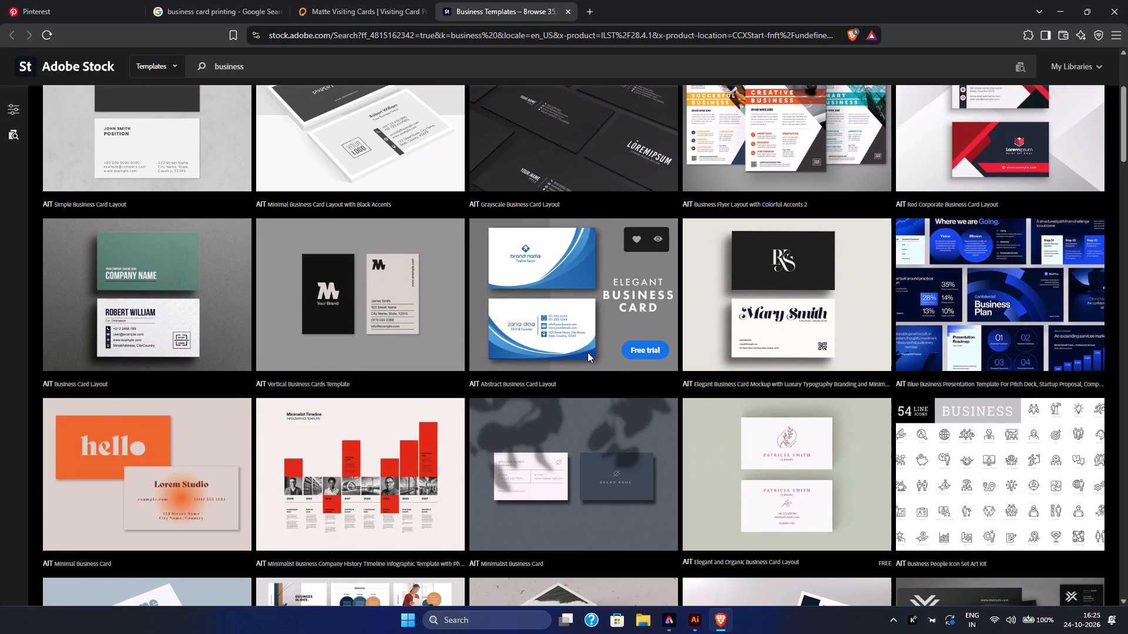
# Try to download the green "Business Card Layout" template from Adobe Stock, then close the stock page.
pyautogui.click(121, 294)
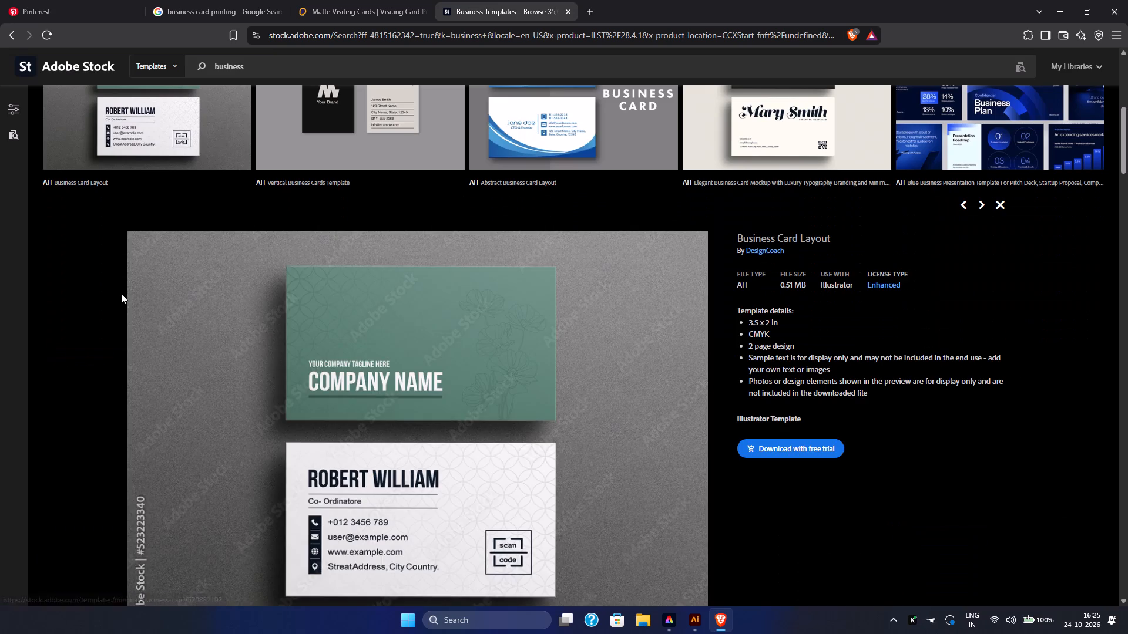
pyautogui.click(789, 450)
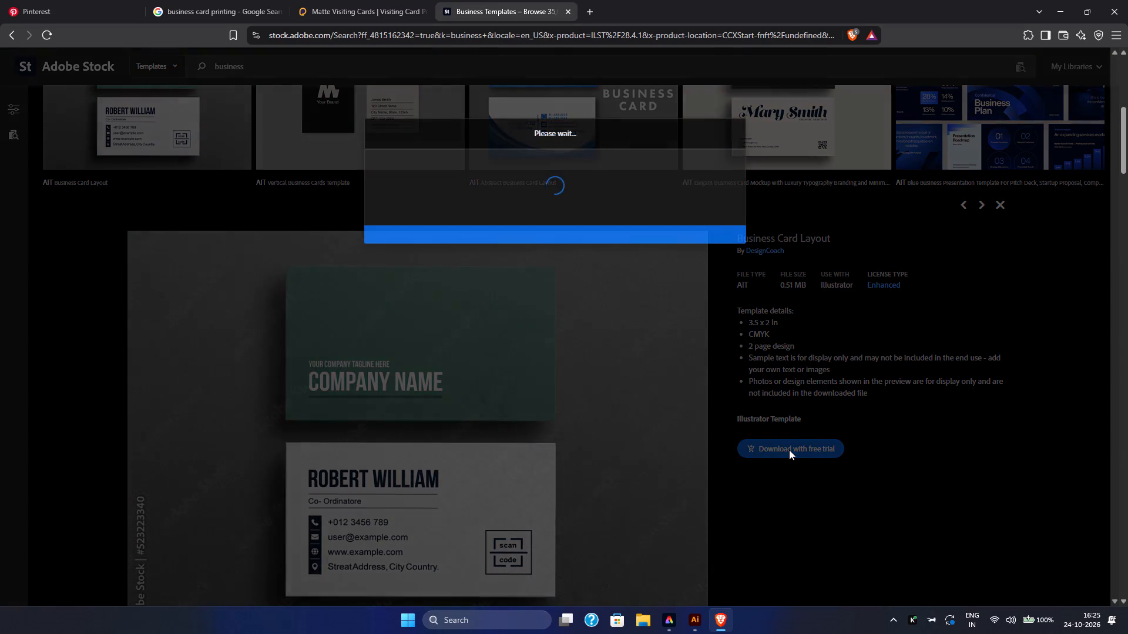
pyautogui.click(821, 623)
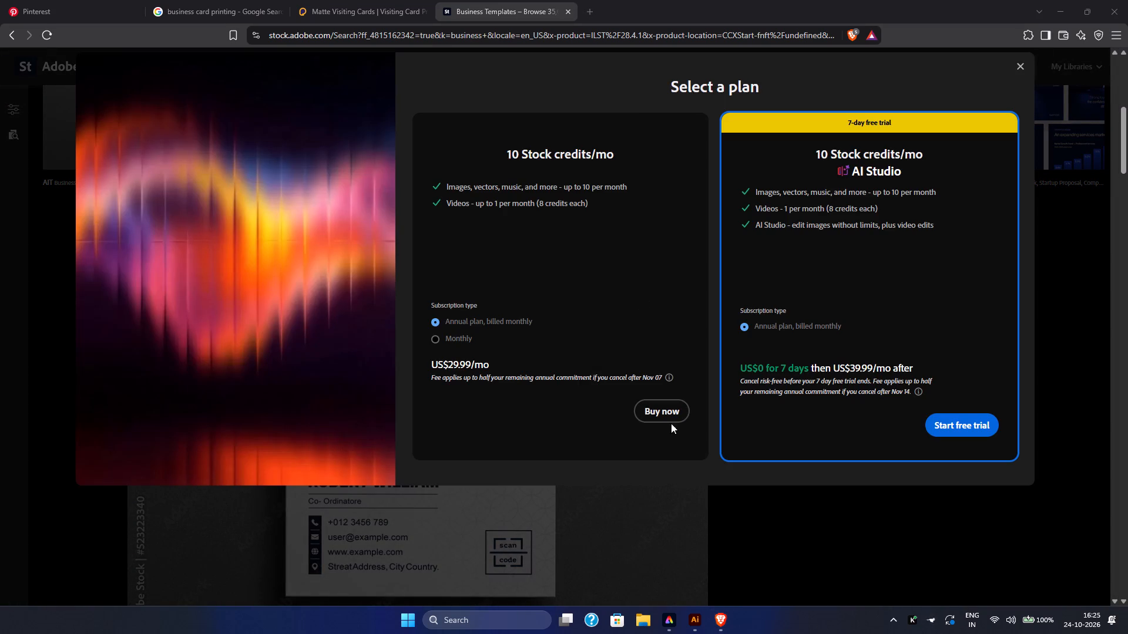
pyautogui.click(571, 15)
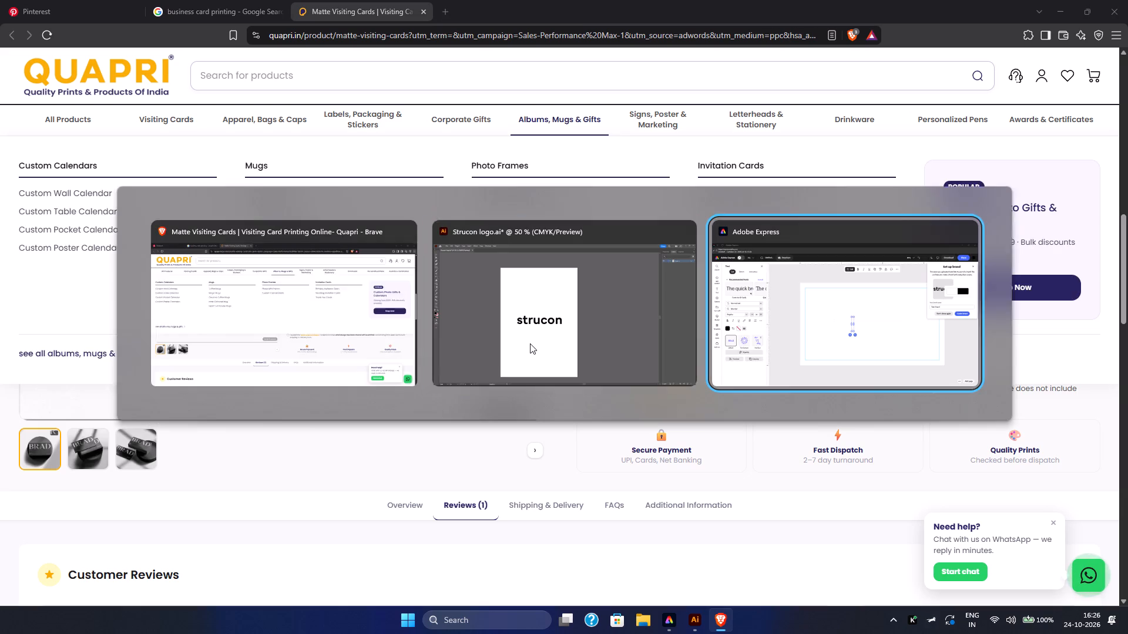
# Return to Illustrator's new document setup and create a print document in inches, 3.5 in wide and 2.1 in high.
pyautogui.scroll(-2, 464, 335)
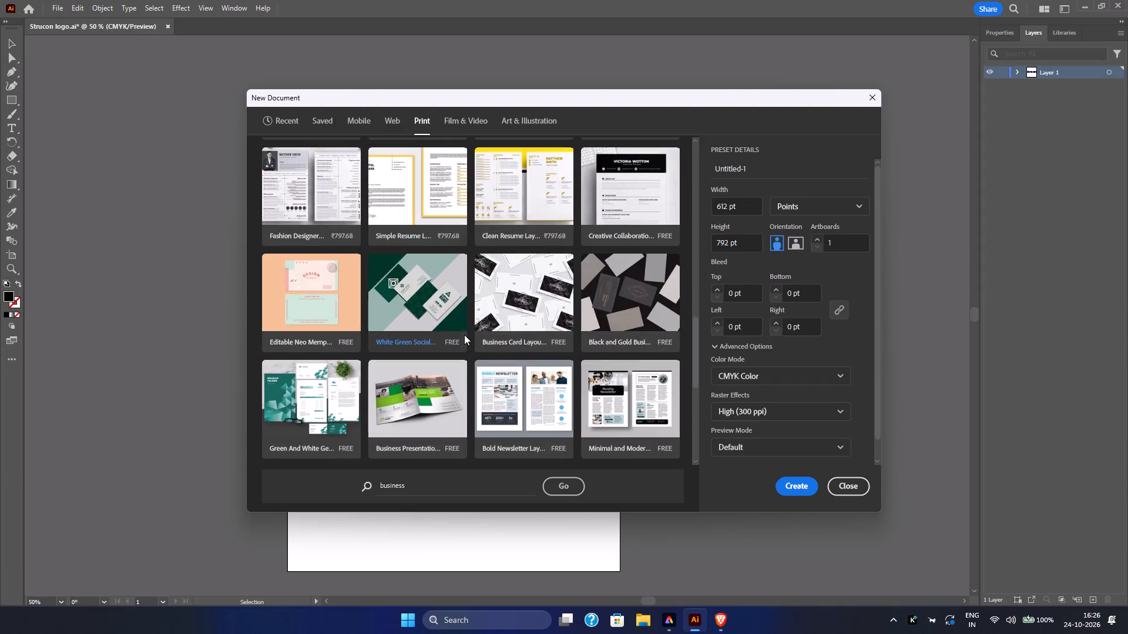
pyautogui.scroll(3, 464, 335)
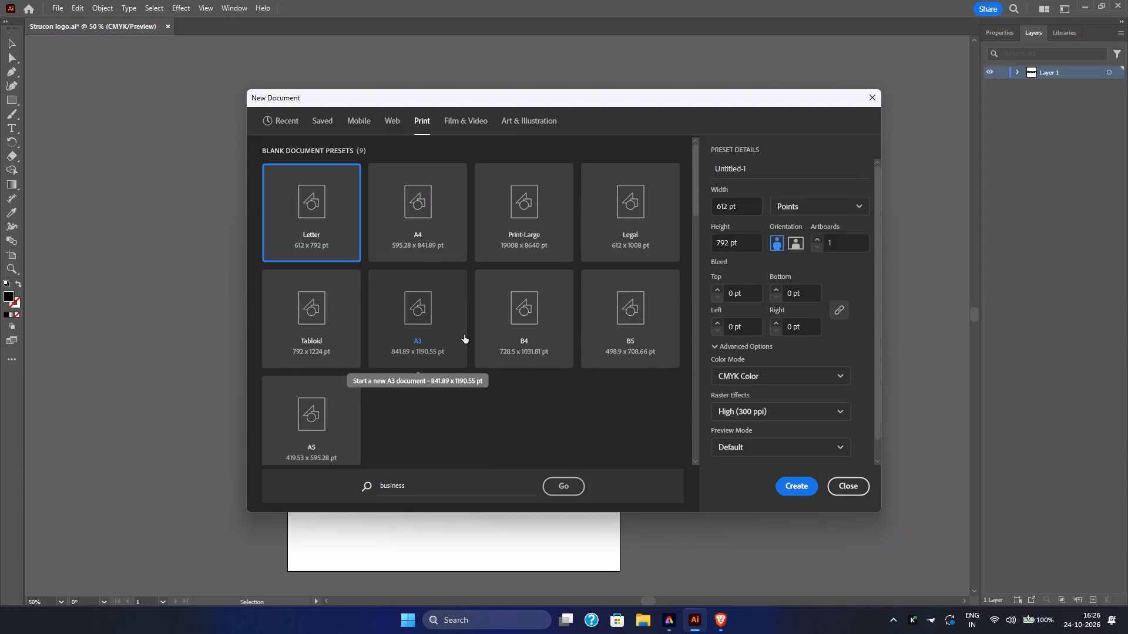
pyautogui.moveTo(464, 335); pyautogui.dragTo(482, 333)
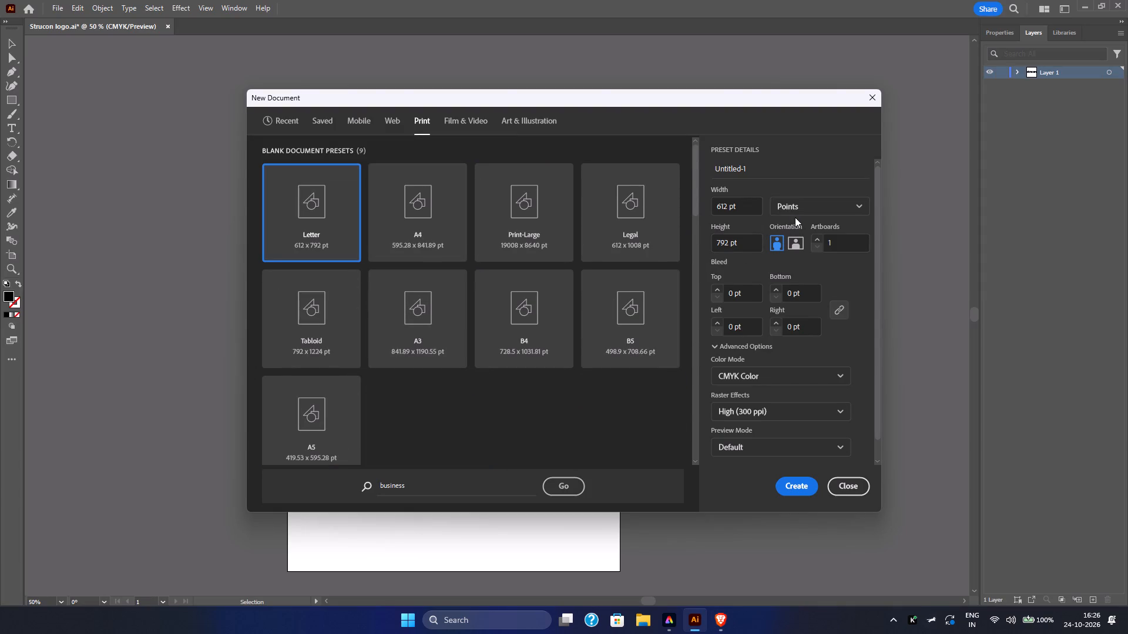
pyautogui.click(795, 217)
pyautogui.click(797, 205)
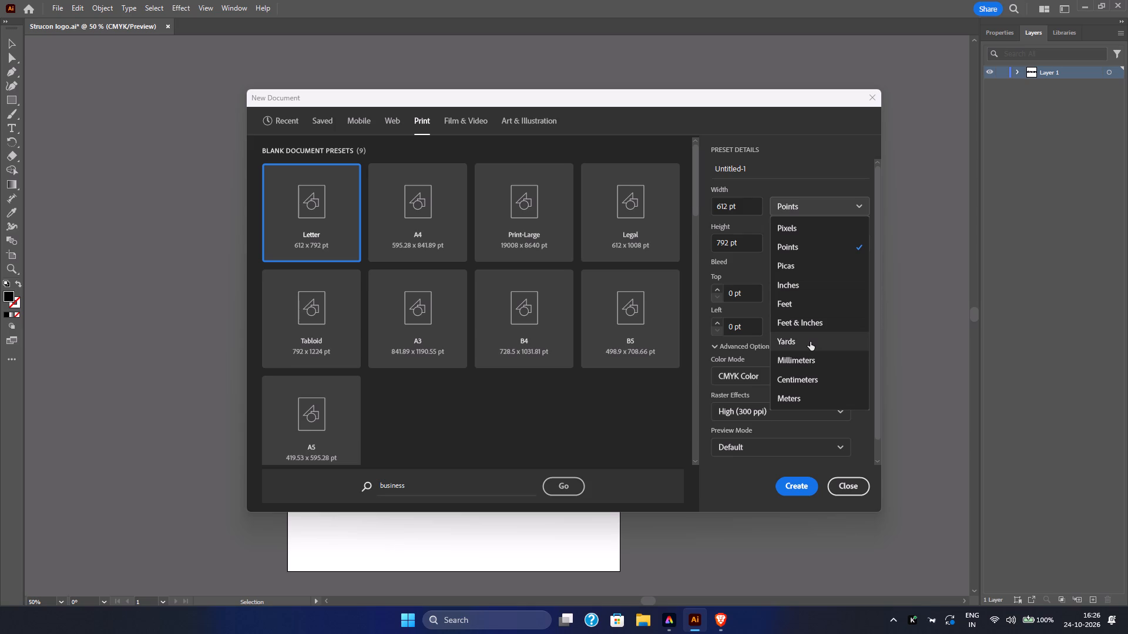
pyautogui.scroll(-1, 810, 342)
pyautogui.click(817, 289)
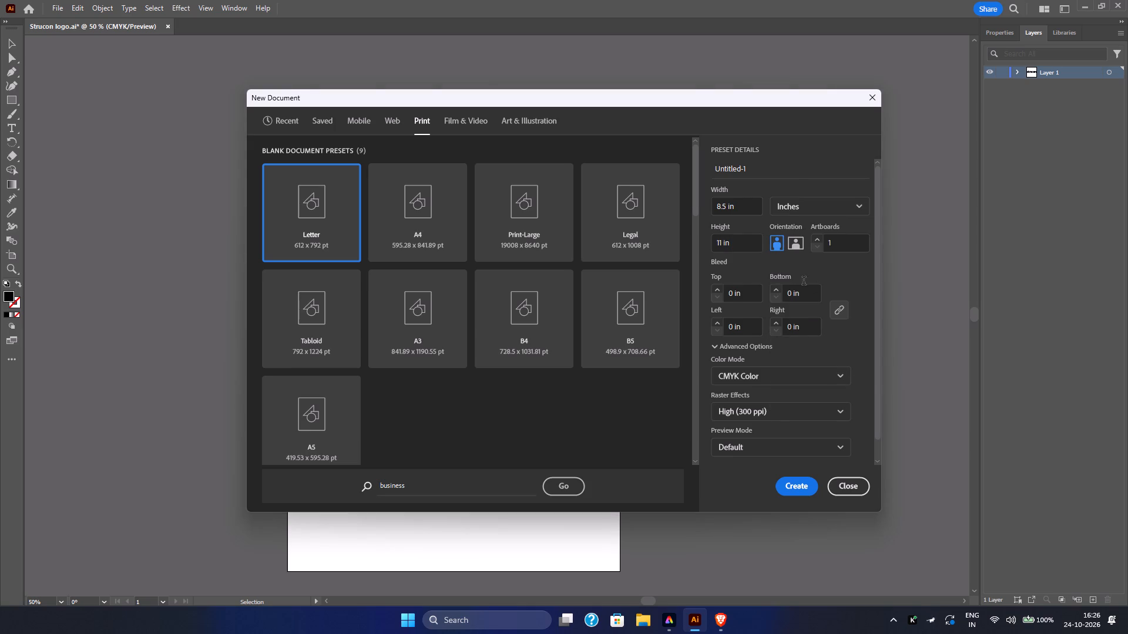
pyautogui.click(737, 215)
pyautogui.write('3.5')
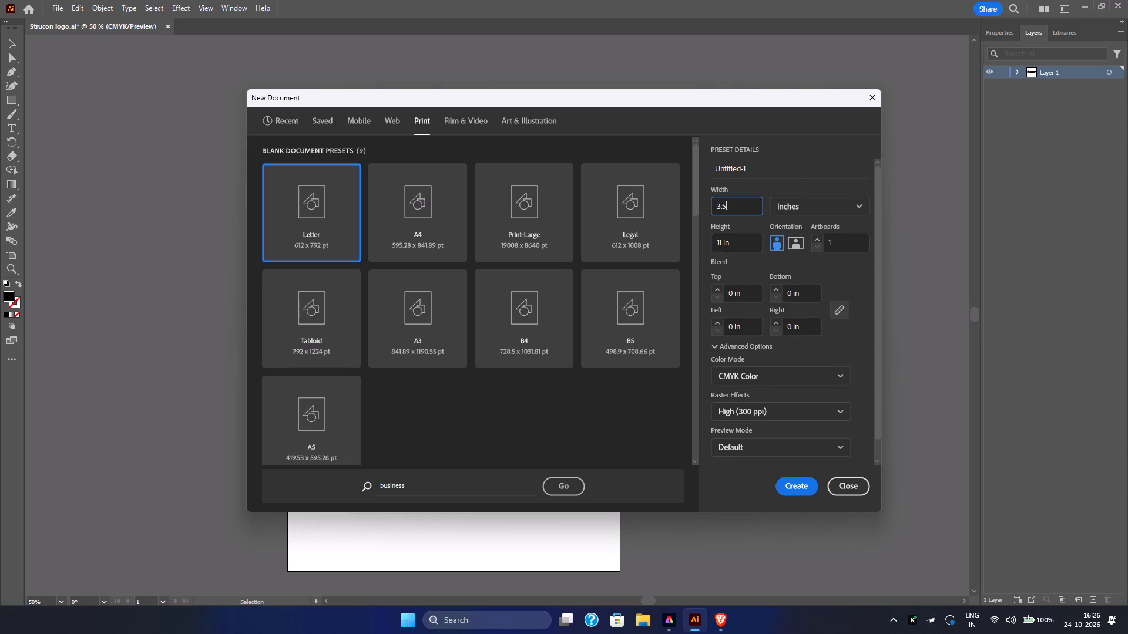
pyautogui.click(727, 242)
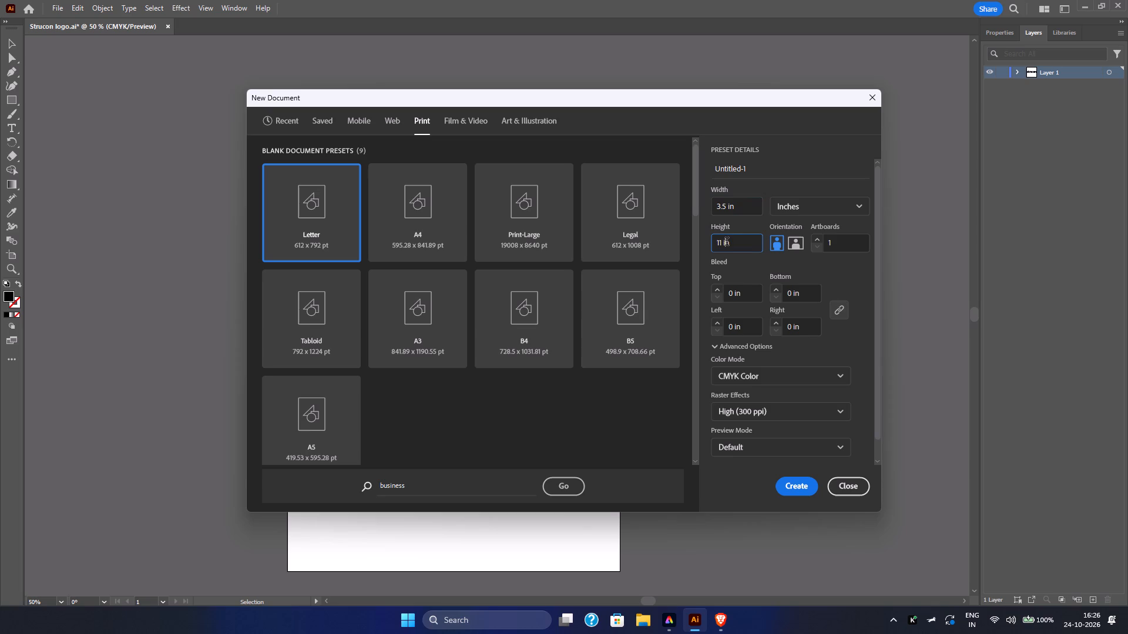
pyautogui.doubleClick(723, 248)
pyautogui.click(733, 242)
pyautogui.press('BackSpace')
pyautogui.press('BackSpace')
pyautogui.press('BackSpace')
pyautogui.press('BackSpace')
pyautogui.press('BackSpace')
pyautogui.press('BackSpace')
pyautogui.write('2.1')
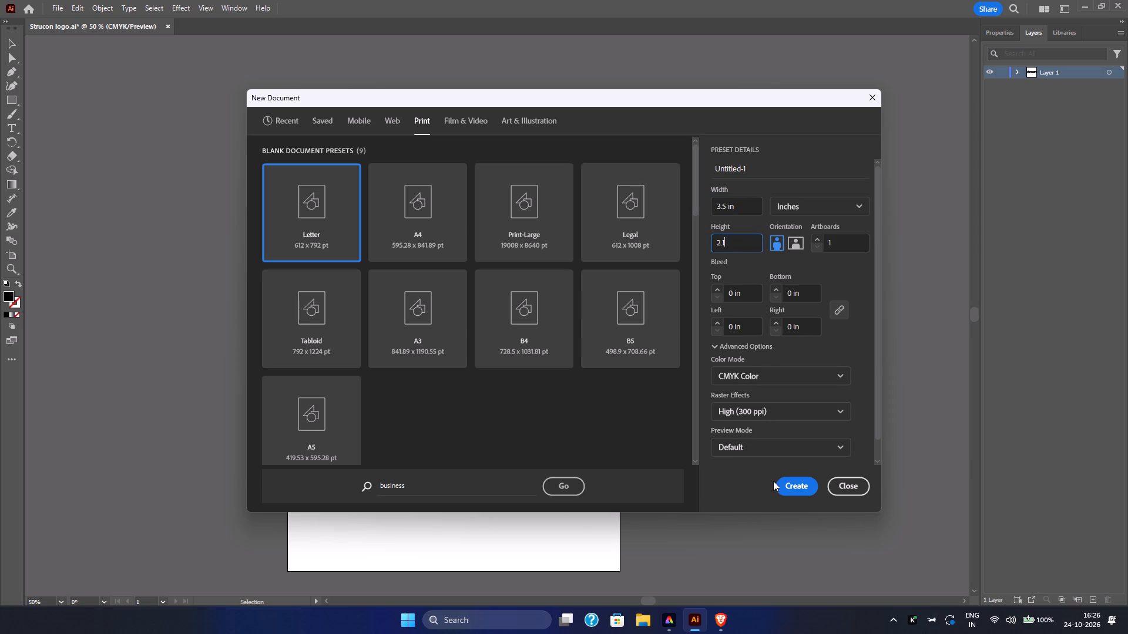
pyautogui.click(777, 484)
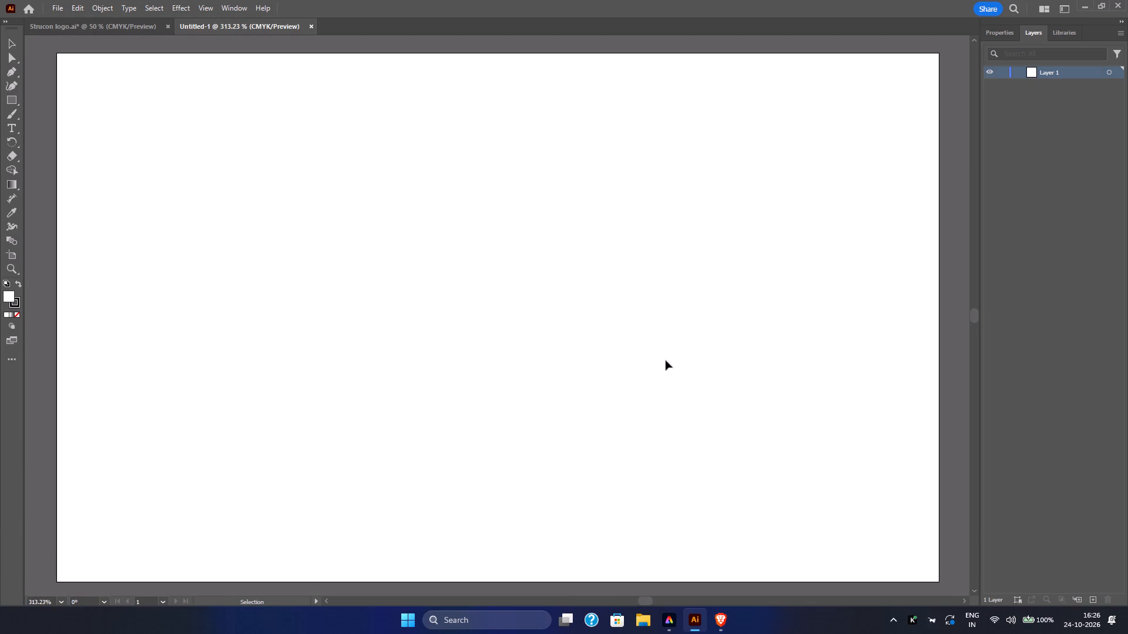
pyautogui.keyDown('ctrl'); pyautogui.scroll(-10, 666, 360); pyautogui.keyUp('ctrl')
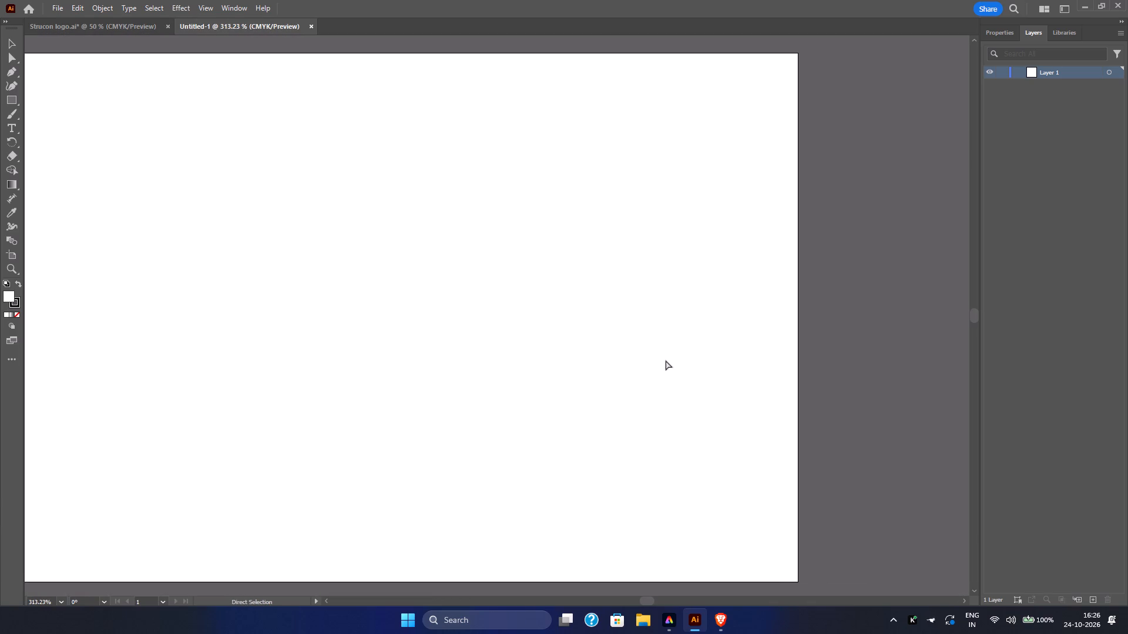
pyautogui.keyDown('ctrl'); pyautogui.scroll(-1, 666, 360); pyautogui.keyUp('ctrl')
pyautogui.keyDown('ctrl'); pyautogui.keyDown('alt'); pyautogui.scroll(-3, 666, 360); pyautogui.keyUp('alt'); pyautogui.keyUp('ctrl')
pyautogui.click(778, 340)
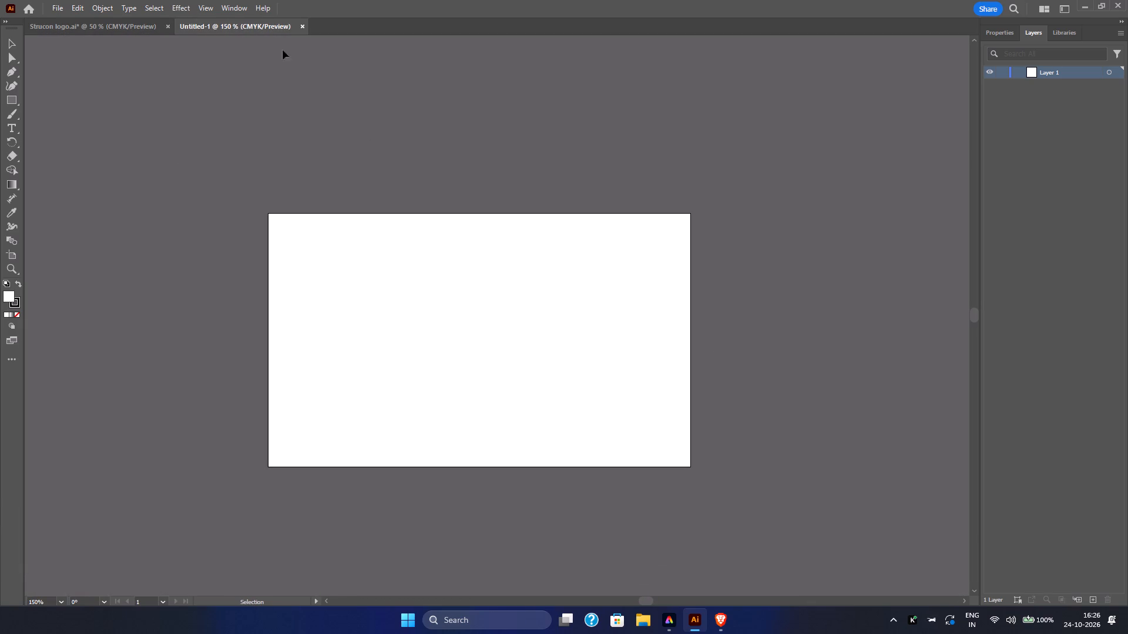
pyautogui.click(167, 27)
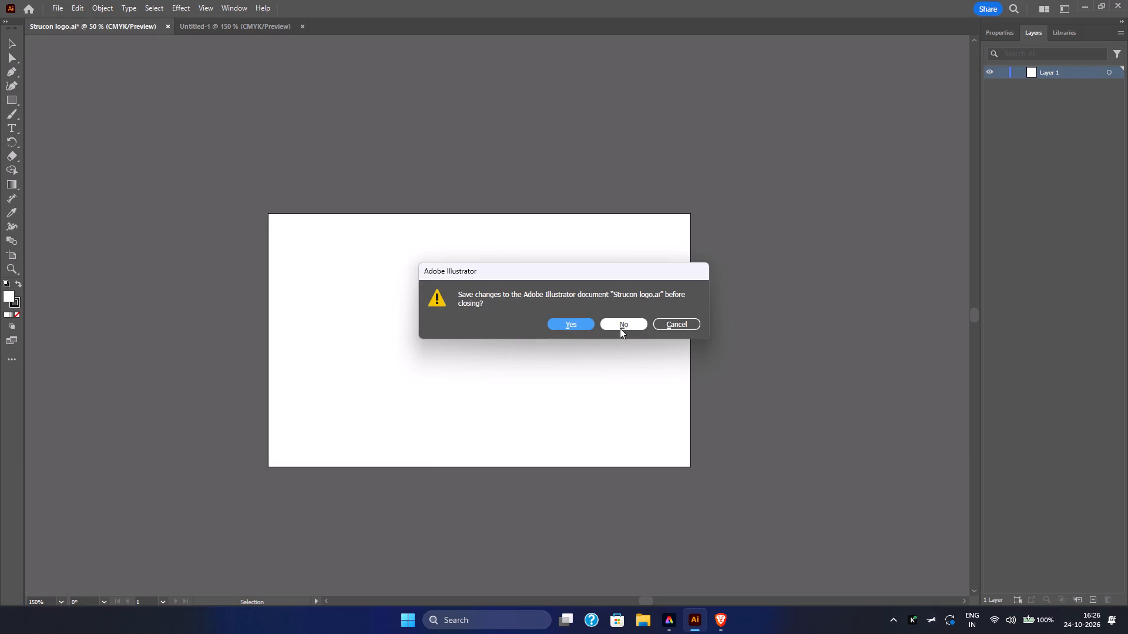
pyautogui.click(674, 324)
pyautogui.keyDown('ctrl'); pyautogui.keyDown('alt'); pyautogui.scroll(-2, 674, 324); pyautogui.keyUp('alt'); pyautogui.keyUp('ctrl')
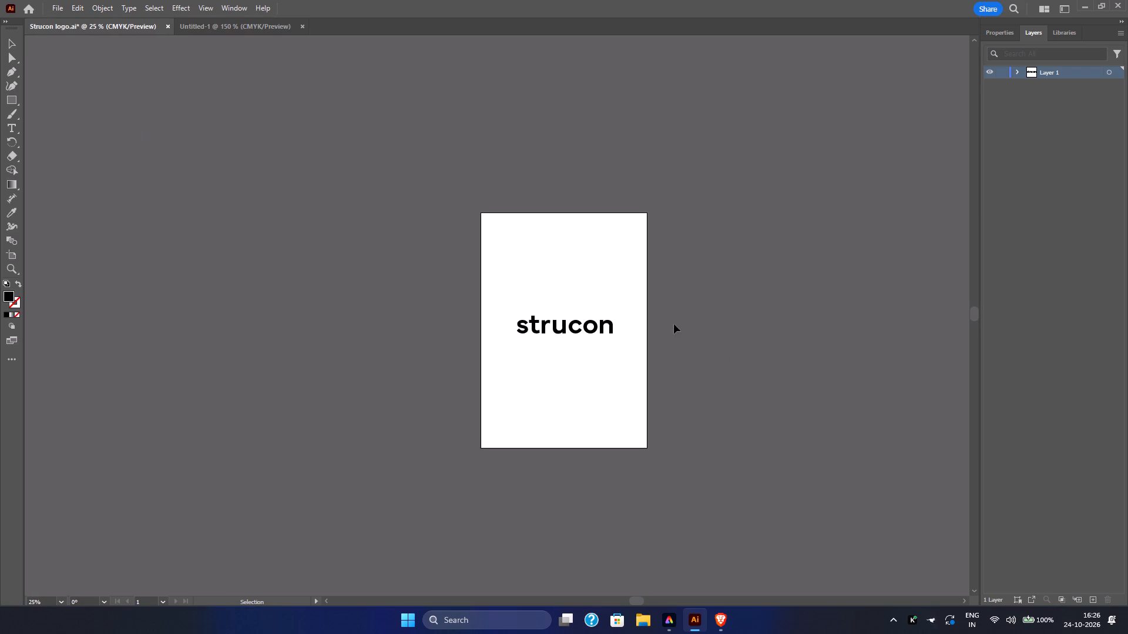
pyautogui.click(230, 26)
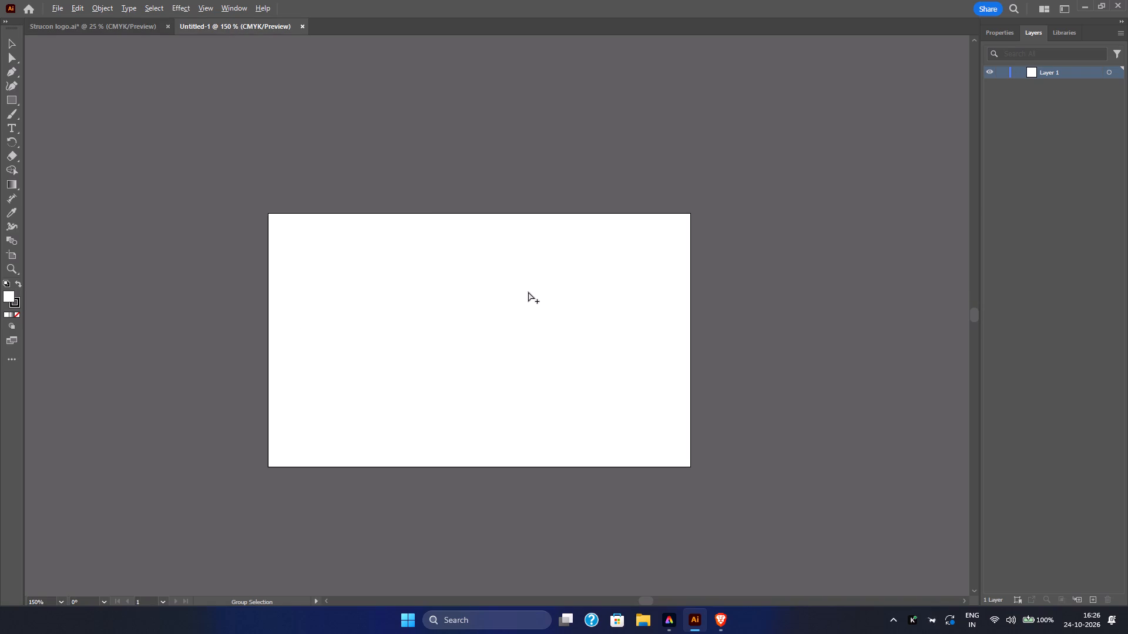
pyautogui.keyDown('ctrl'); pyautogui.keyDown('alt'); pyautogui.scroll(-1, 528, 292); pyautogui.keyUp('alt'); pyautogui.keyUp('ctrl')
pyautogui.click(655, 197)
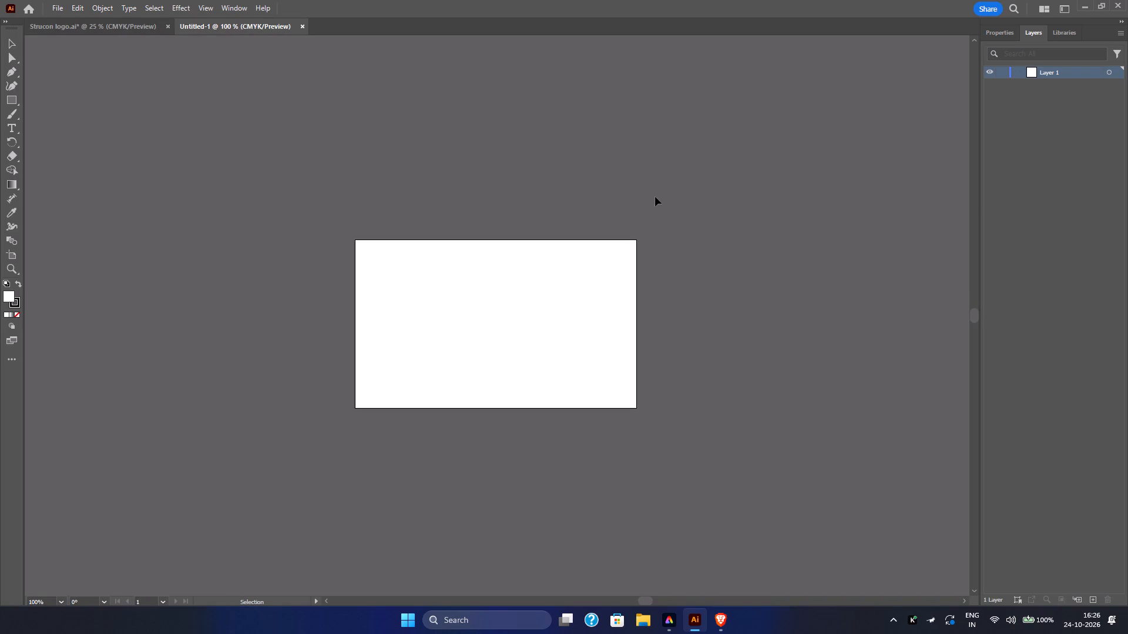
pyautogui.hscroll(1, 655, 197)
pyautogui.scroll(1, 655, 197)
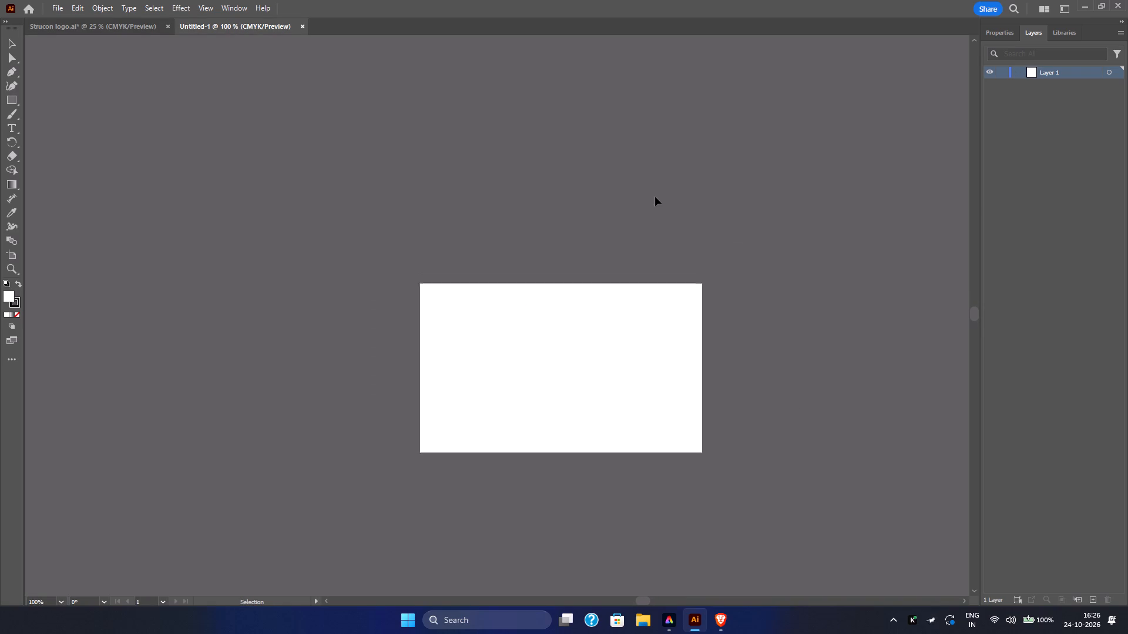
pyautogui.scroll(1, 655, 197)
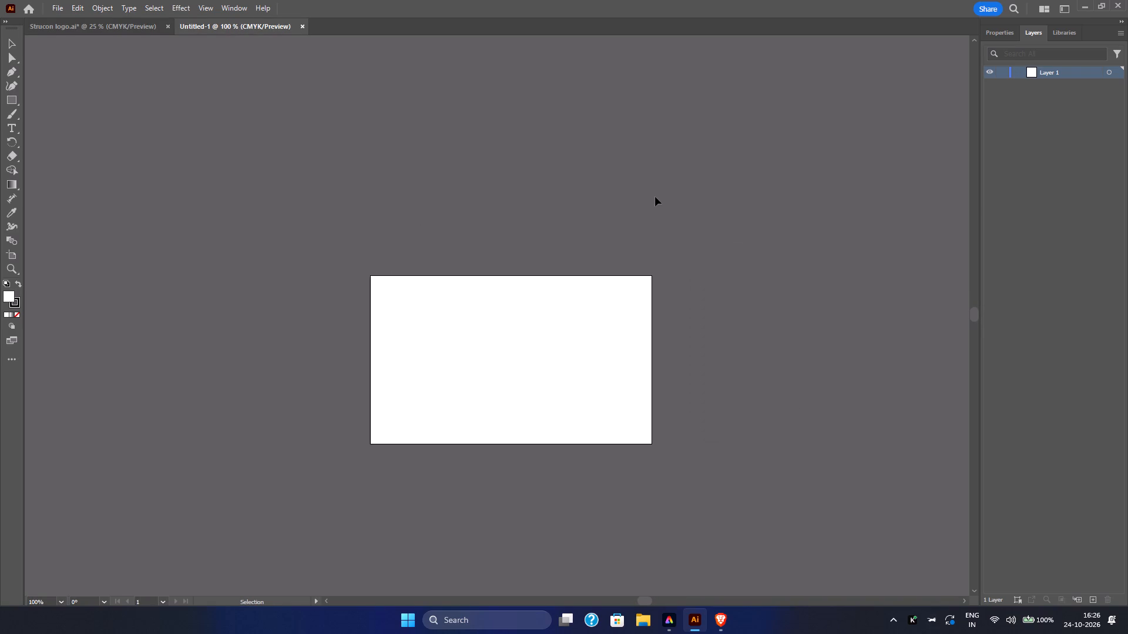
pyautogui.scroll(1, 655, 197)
# Switch to the Adobe Express business card design and close its window.
pyautogui.click(864, 517)
pyautogui.click(676, 620)
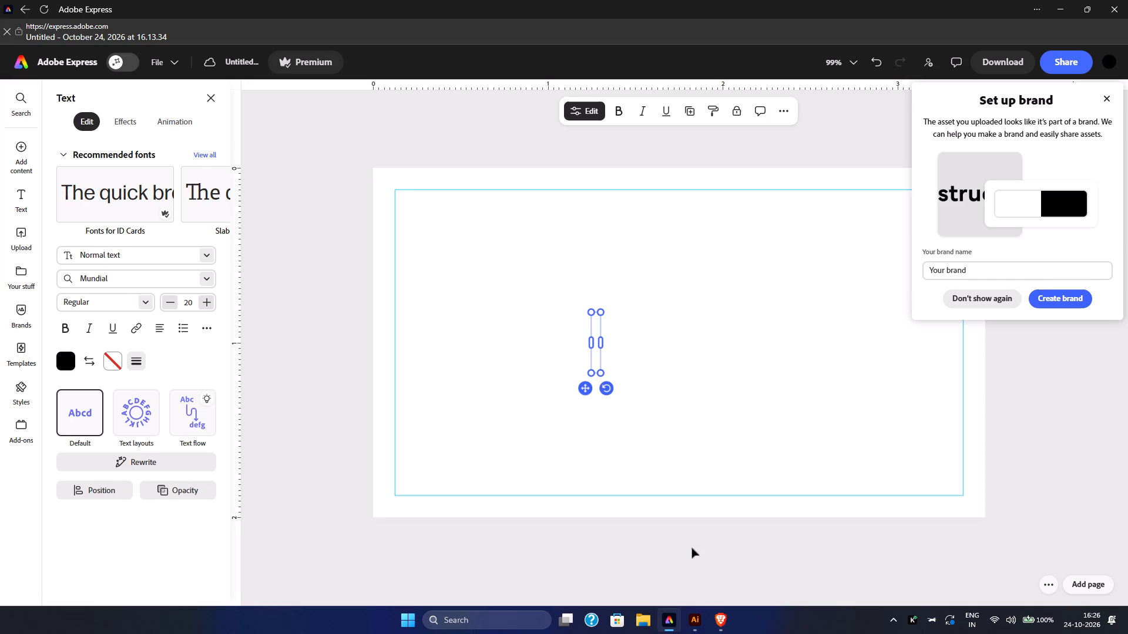
pyautogui.click(1125, 0)
pyautogui.click(628, 244)
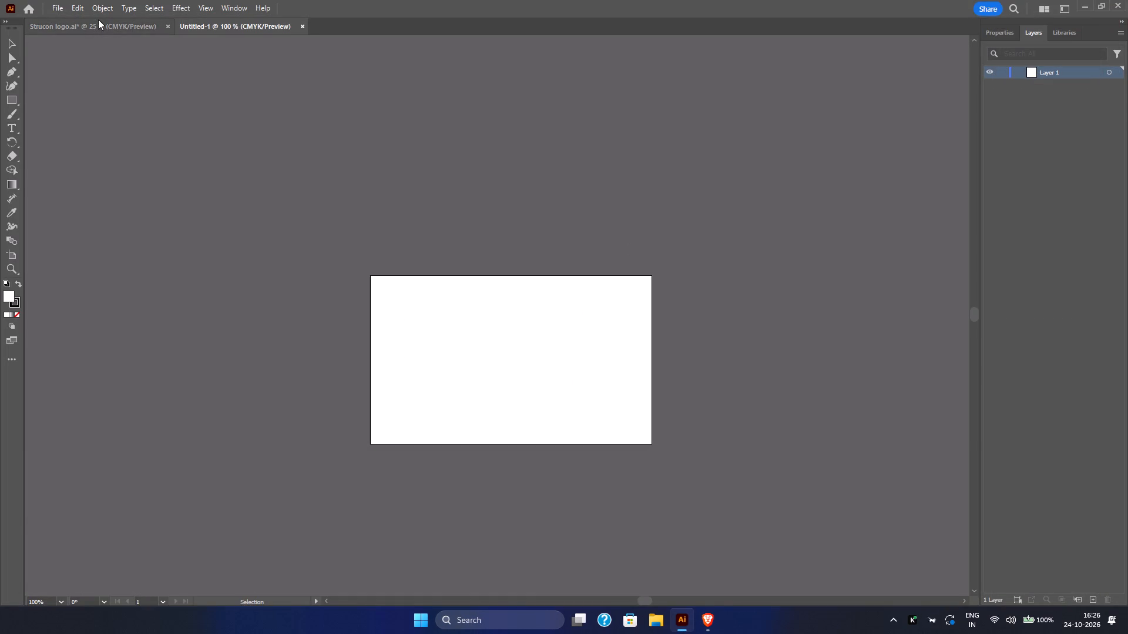
# Copy the strucon wordmark from the Strucon logo file and paste it into the new business card document.
pyautogui.click(98, 19)
pyautogui.click(556, 333)
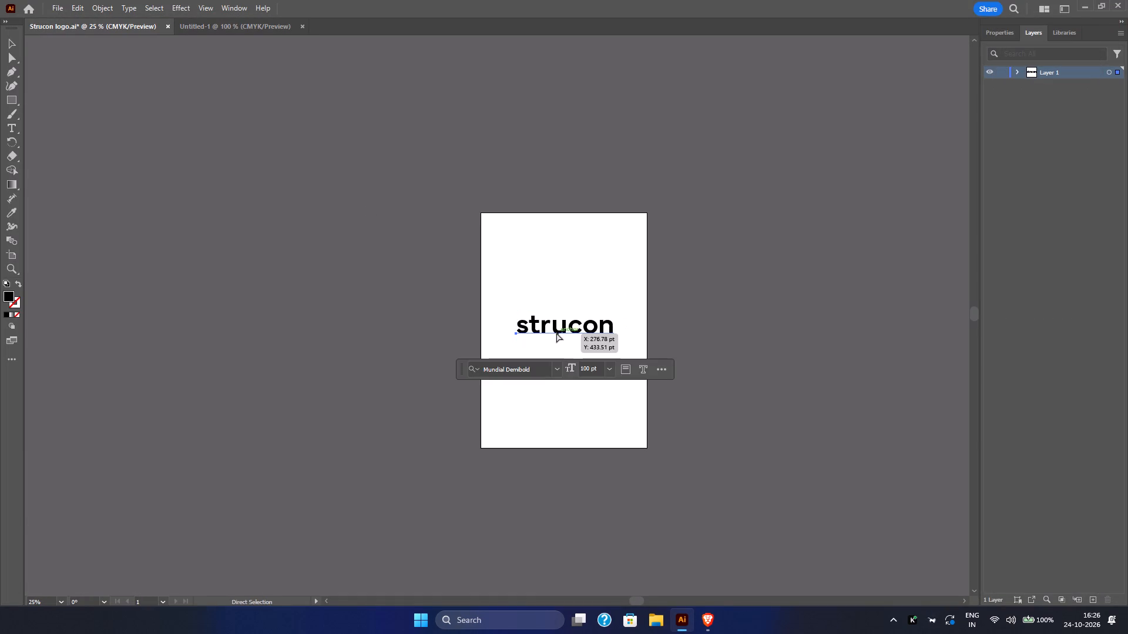
pyautogui.hotkey('ctrl', 'c')
pyautogui.click(198, 16)
pyautogui.click(213, 26)
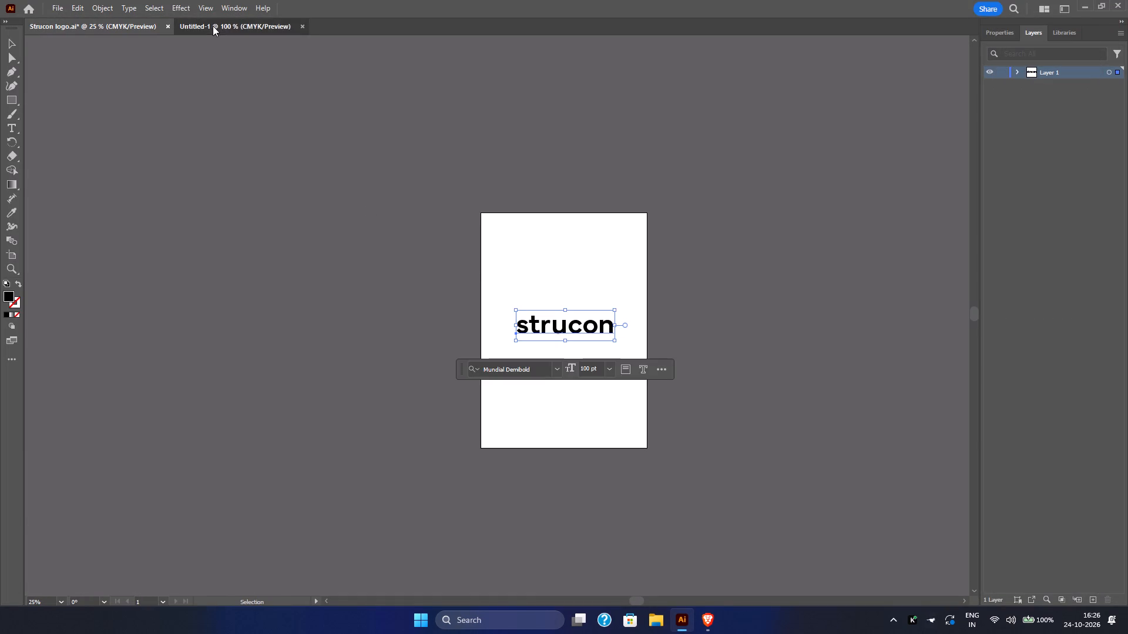
pyautogui.click(484, 350)
pyautogui.hotkey('ctrl', 'v')
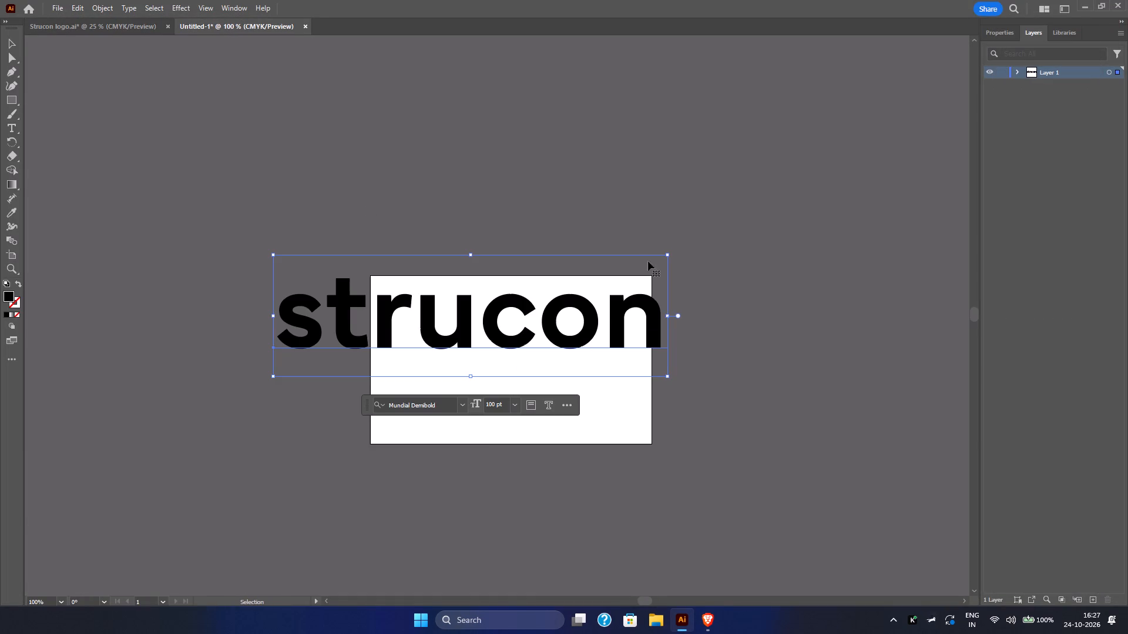
# Scale the strucon wordmark down proportionally to about 36 pt and place it in the card's lower-right corner.
pyautogui.moveTo(667, 256); pyautogui.dragTo(506, 322)
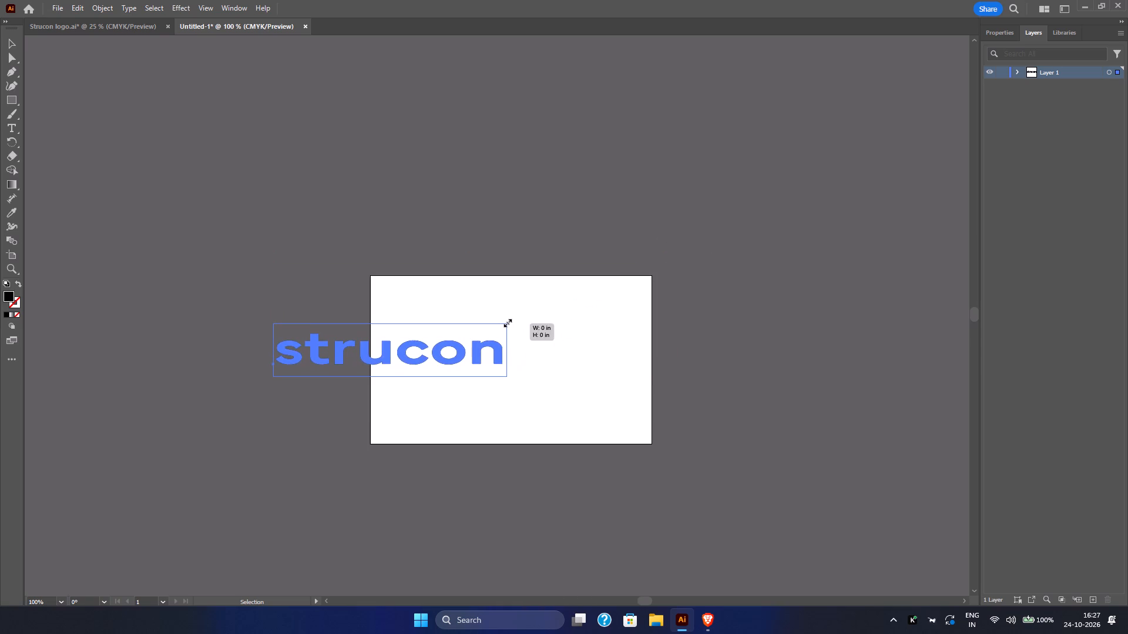
pyautogui.moveTo(506, 322); pyautogui.dragTo(460, 322)
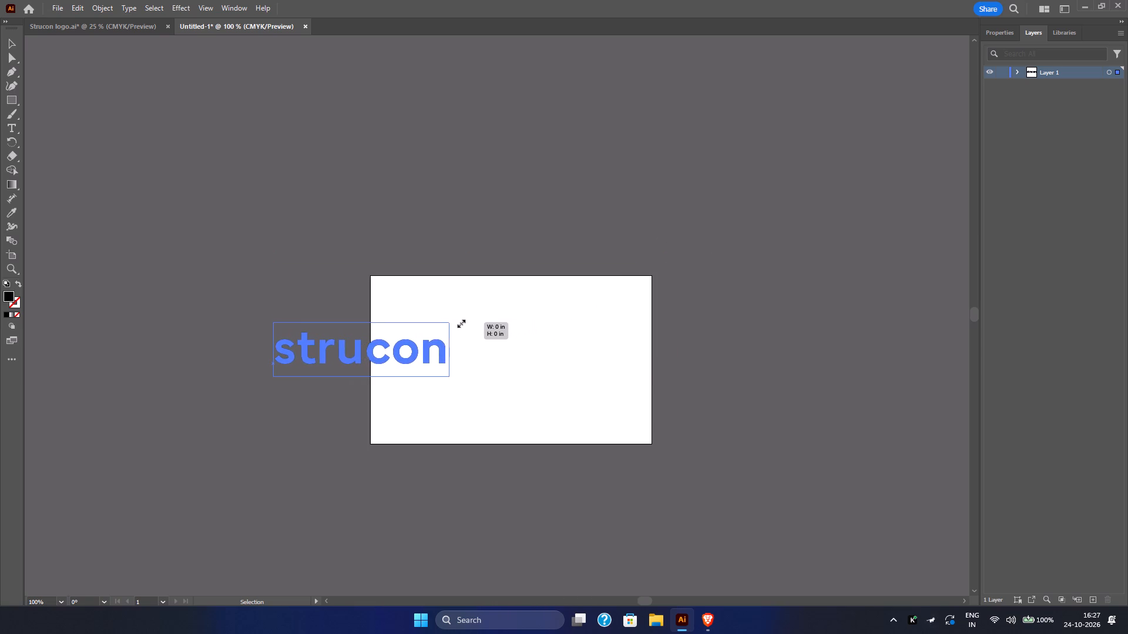
pyautogui.moveTo(460, 322); pyautogui.dragTo(452, 324)
pyautogui.moveTo(356, 358); pyautogui.dragTo(537, 393)
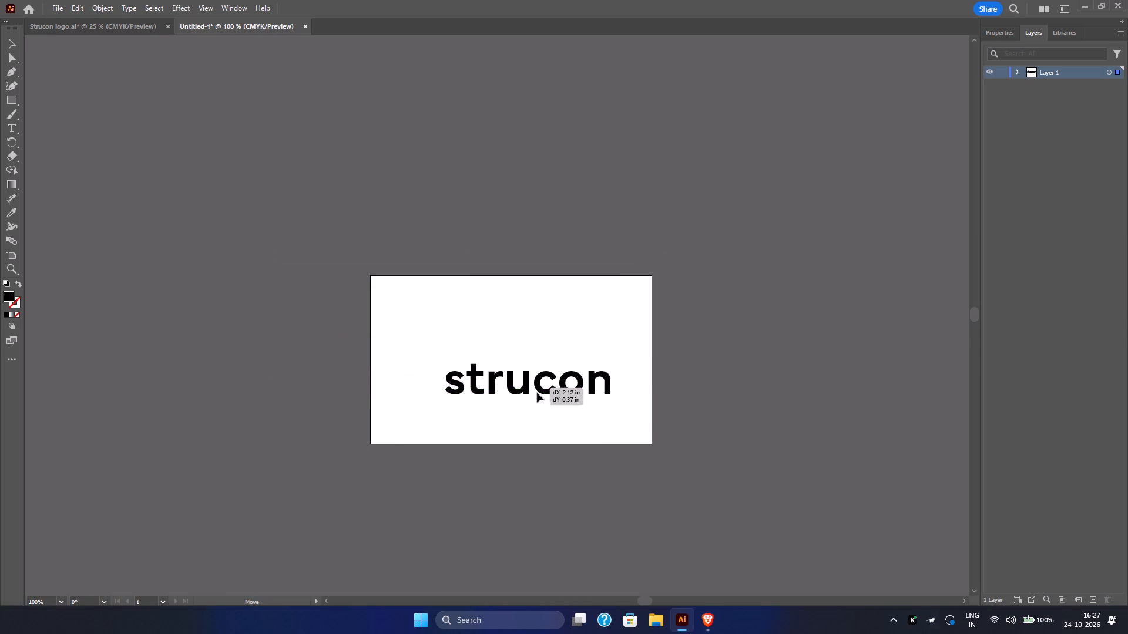
pyautogui.moveTo(537, 393); pyautogui.dragTo(558, 413)
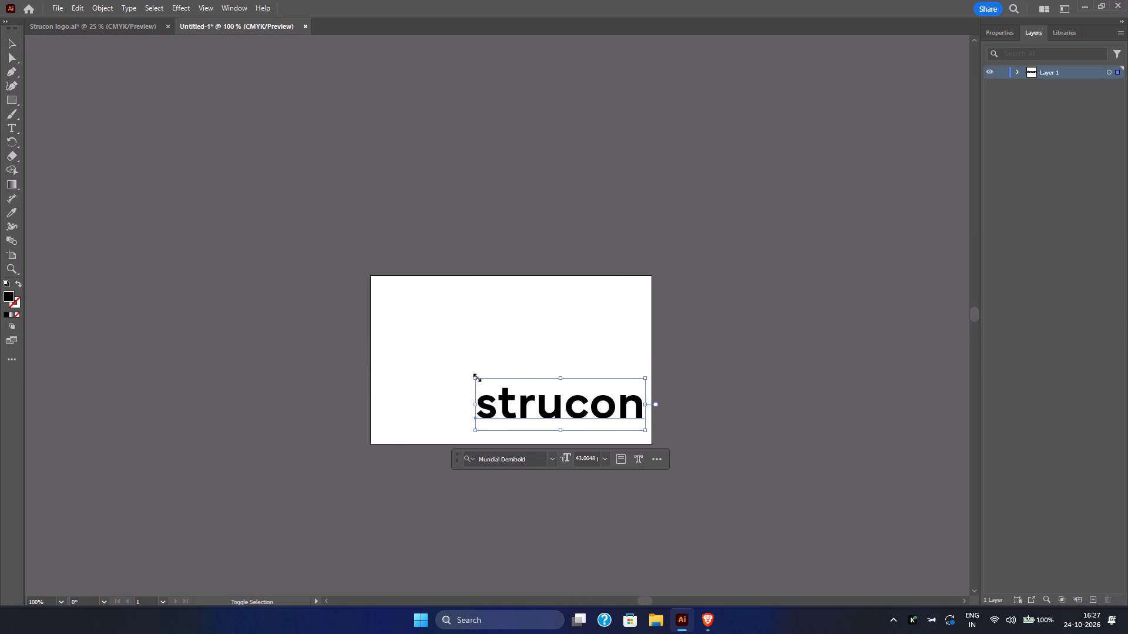
pyautogui.keyDown('shift'); pyautogui.moveTo(476, 376); pyautogui.dragTo(503, 384); pyautogui.keyUp('shift')
pyautogui.click(570, 414)
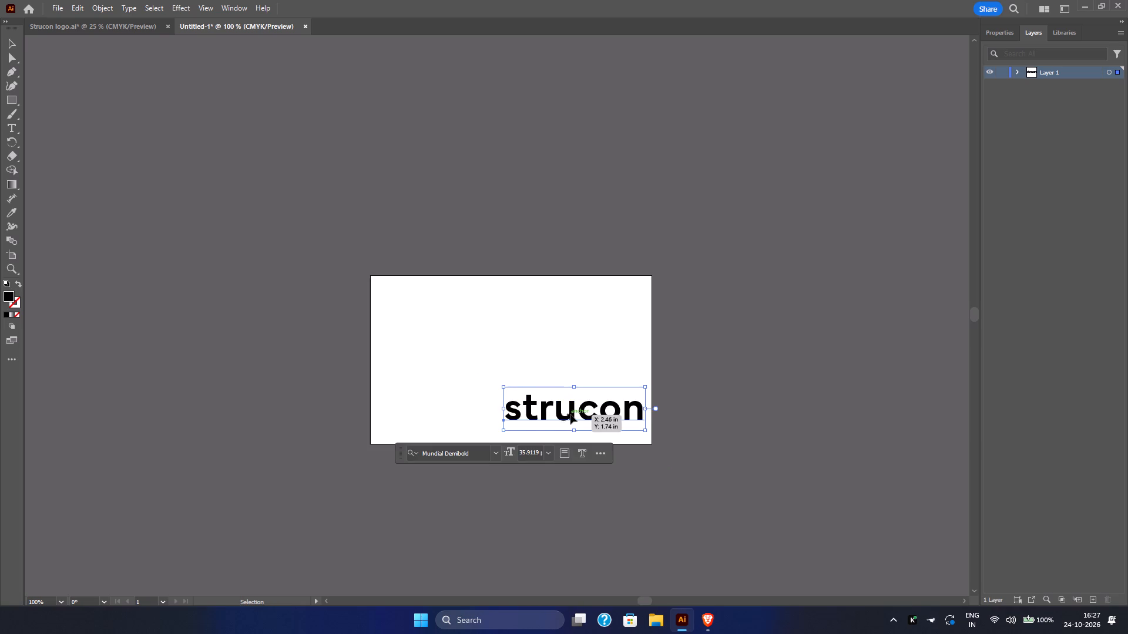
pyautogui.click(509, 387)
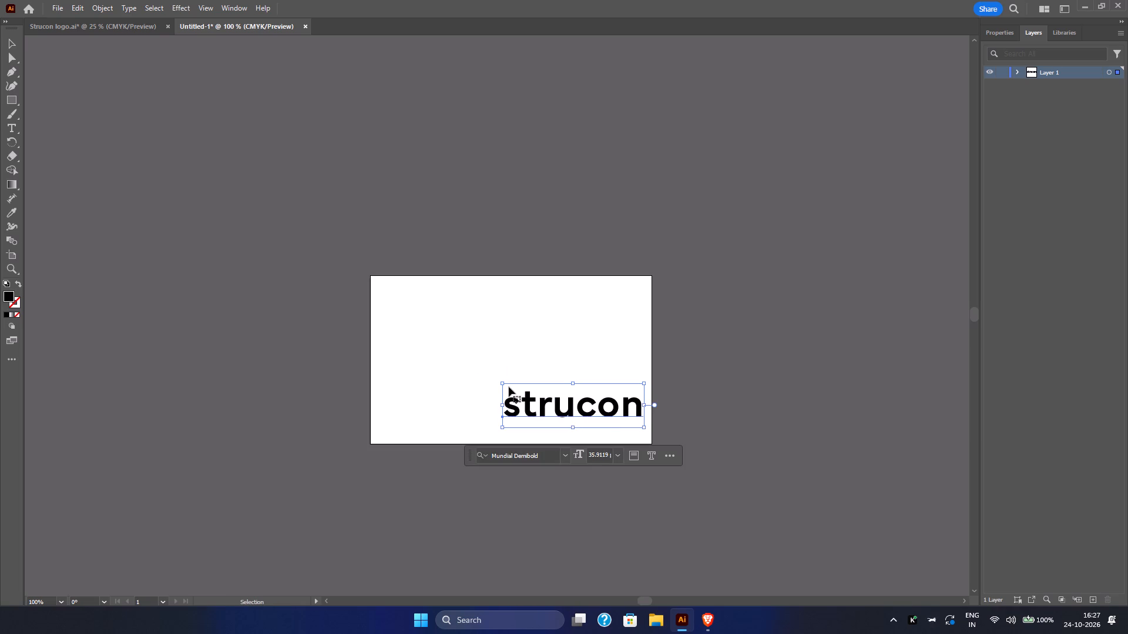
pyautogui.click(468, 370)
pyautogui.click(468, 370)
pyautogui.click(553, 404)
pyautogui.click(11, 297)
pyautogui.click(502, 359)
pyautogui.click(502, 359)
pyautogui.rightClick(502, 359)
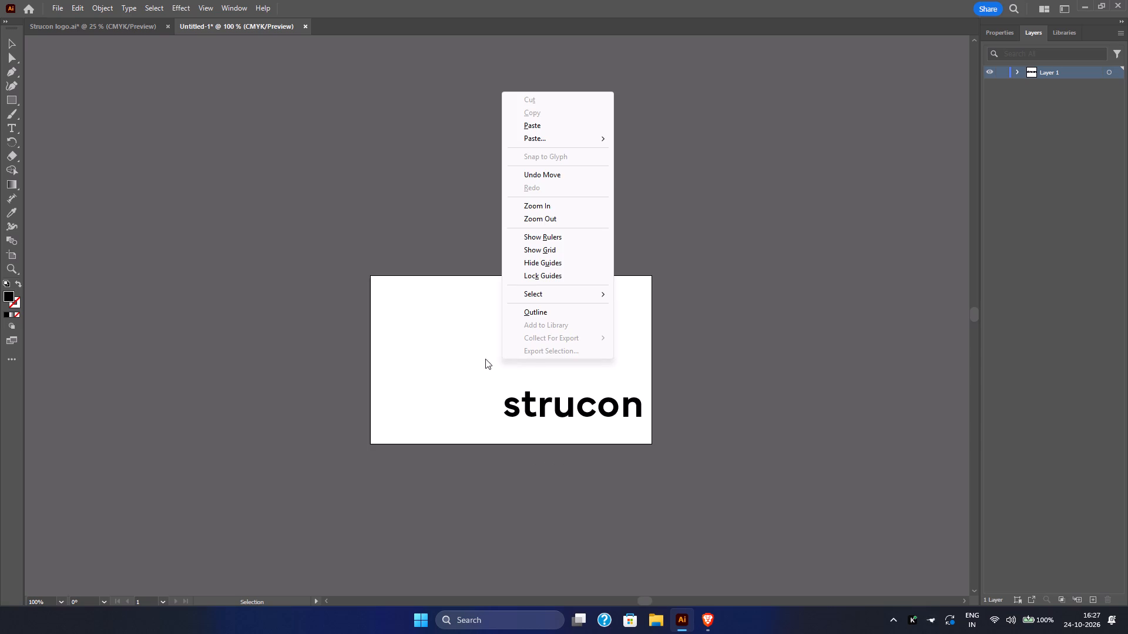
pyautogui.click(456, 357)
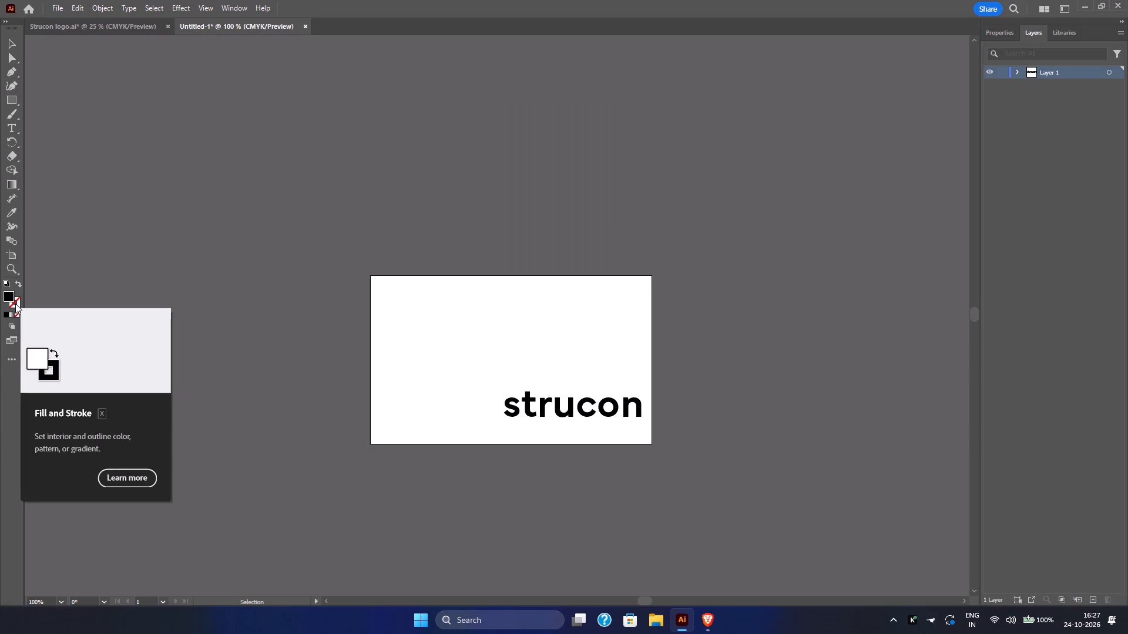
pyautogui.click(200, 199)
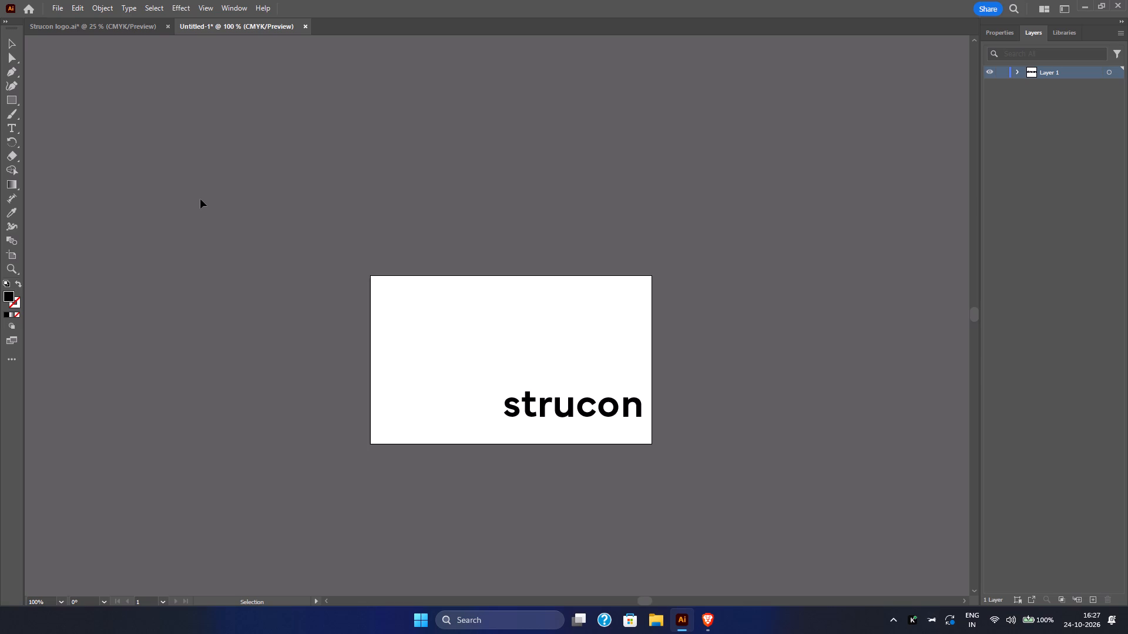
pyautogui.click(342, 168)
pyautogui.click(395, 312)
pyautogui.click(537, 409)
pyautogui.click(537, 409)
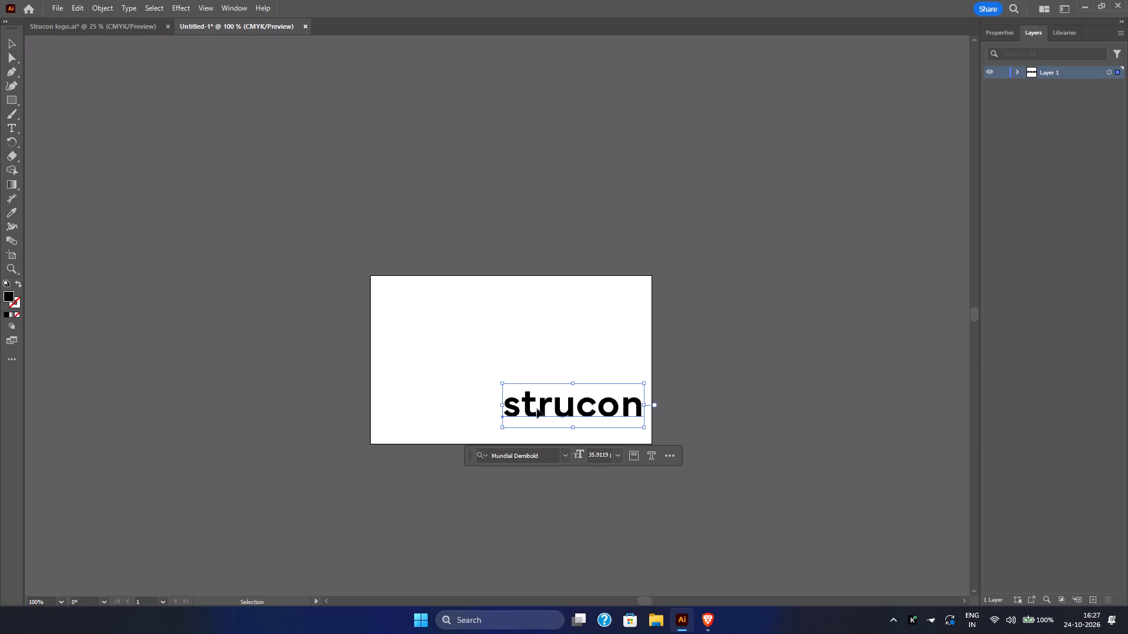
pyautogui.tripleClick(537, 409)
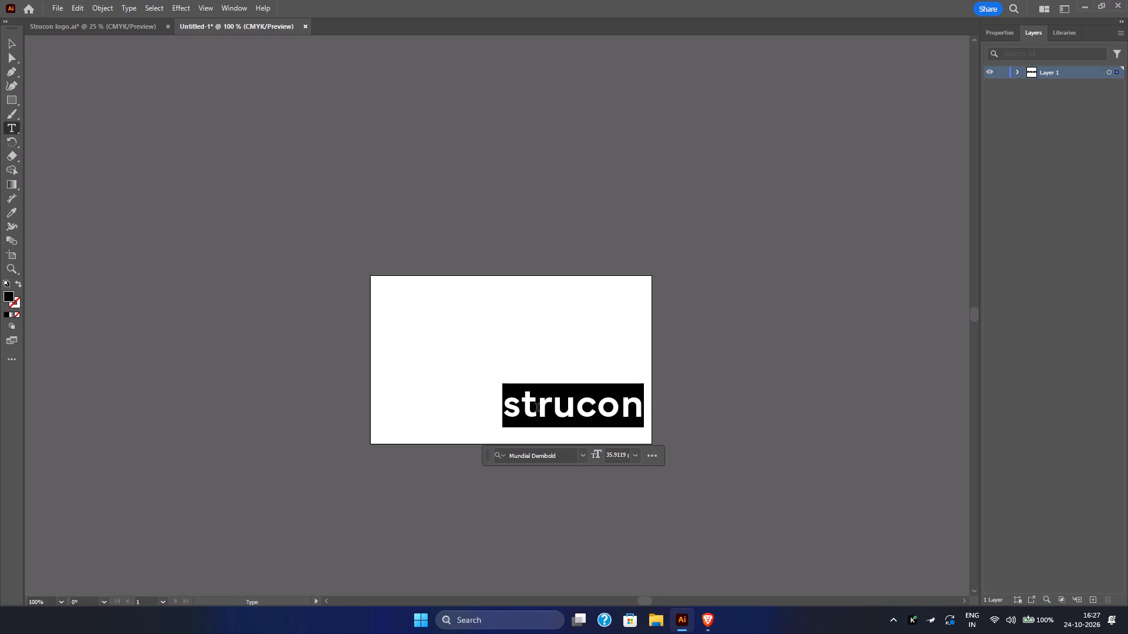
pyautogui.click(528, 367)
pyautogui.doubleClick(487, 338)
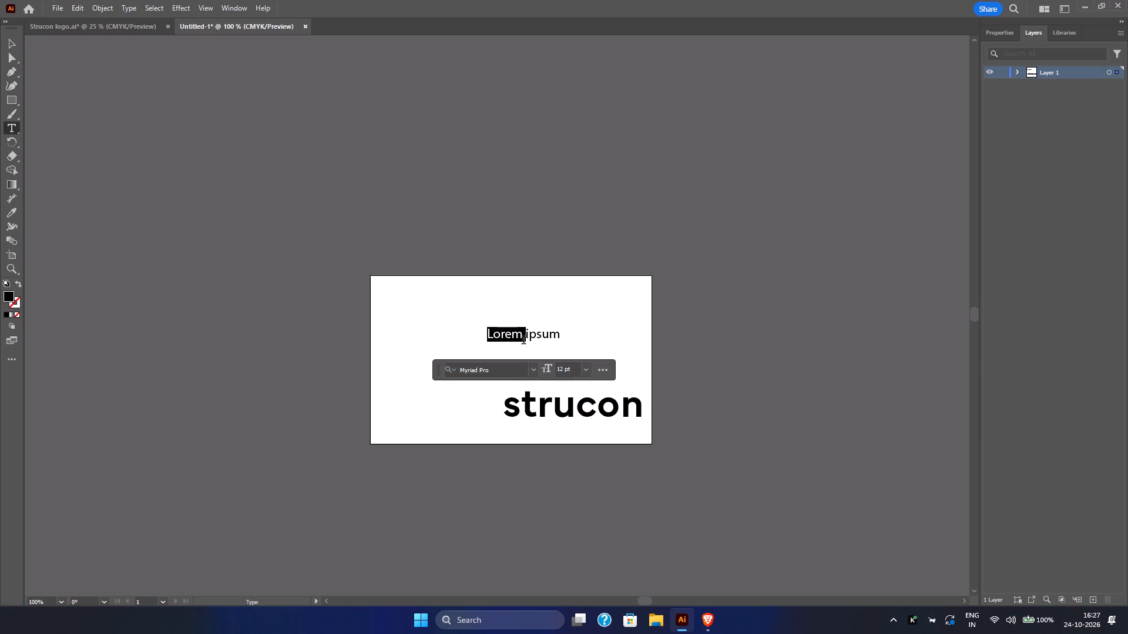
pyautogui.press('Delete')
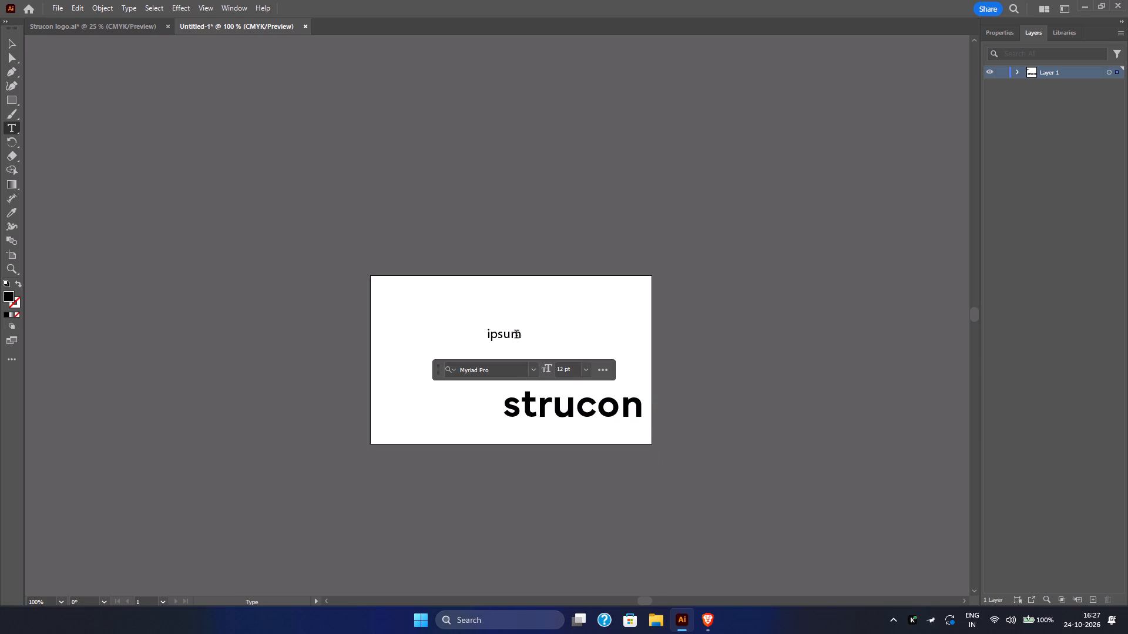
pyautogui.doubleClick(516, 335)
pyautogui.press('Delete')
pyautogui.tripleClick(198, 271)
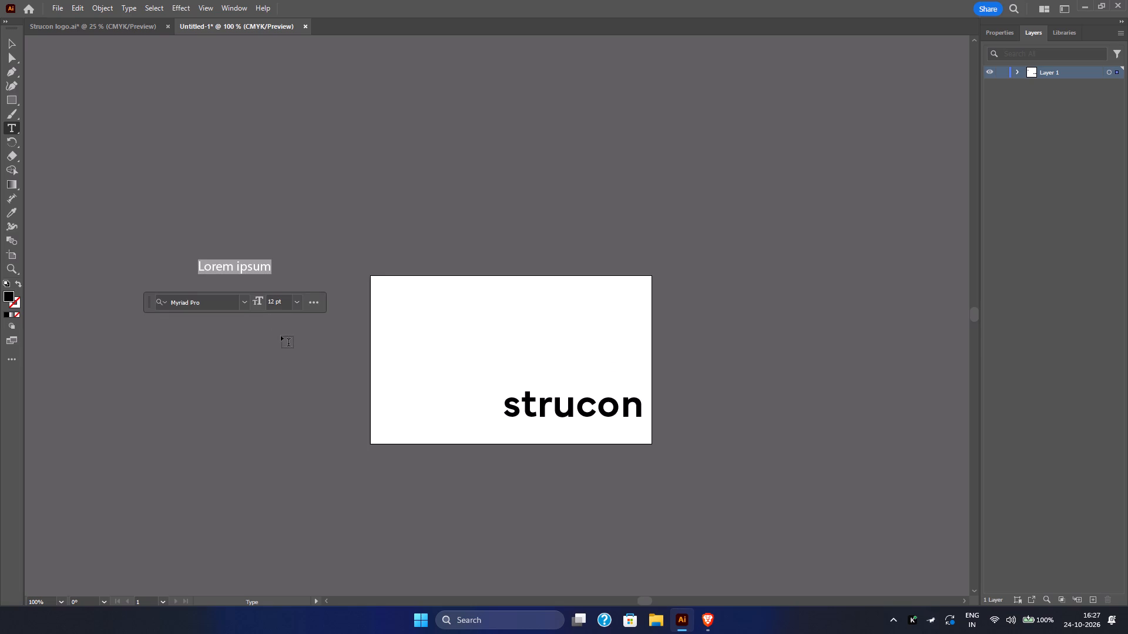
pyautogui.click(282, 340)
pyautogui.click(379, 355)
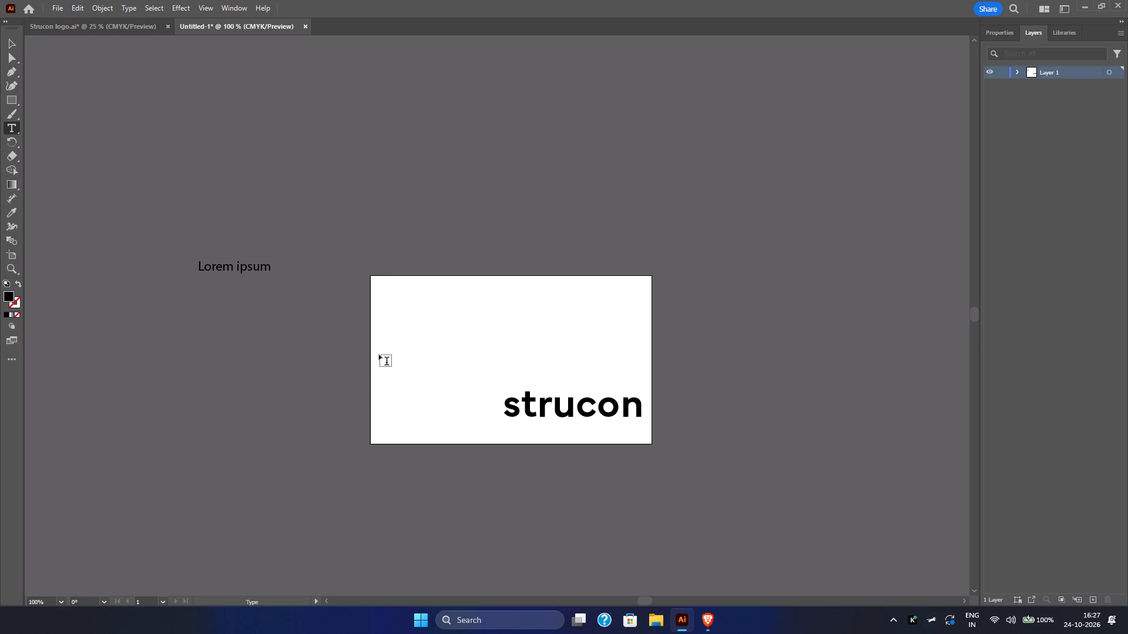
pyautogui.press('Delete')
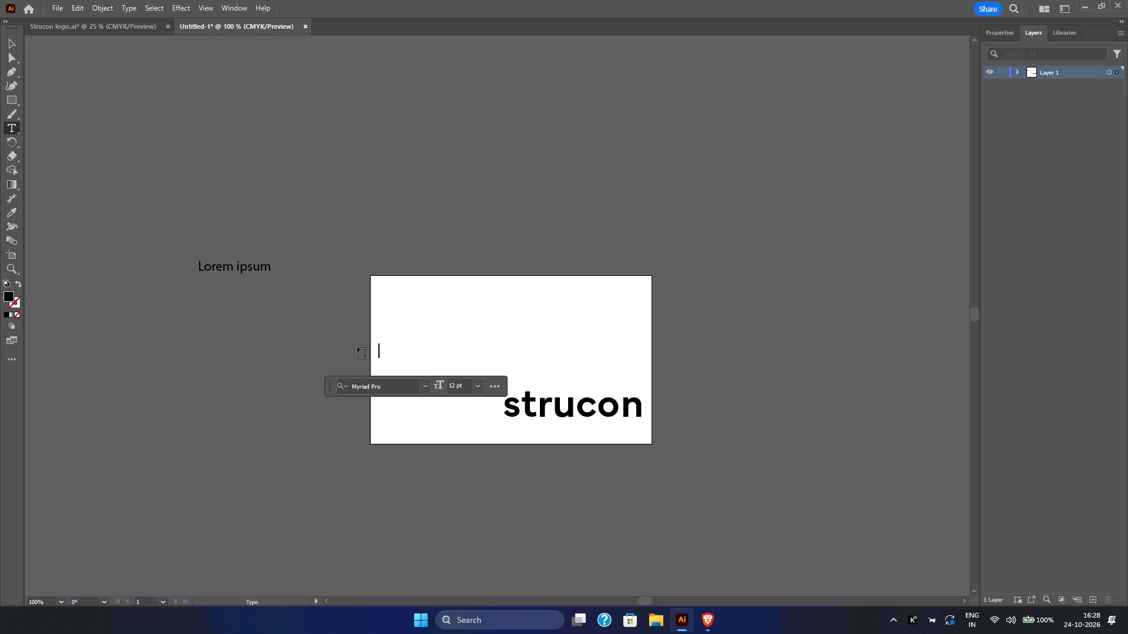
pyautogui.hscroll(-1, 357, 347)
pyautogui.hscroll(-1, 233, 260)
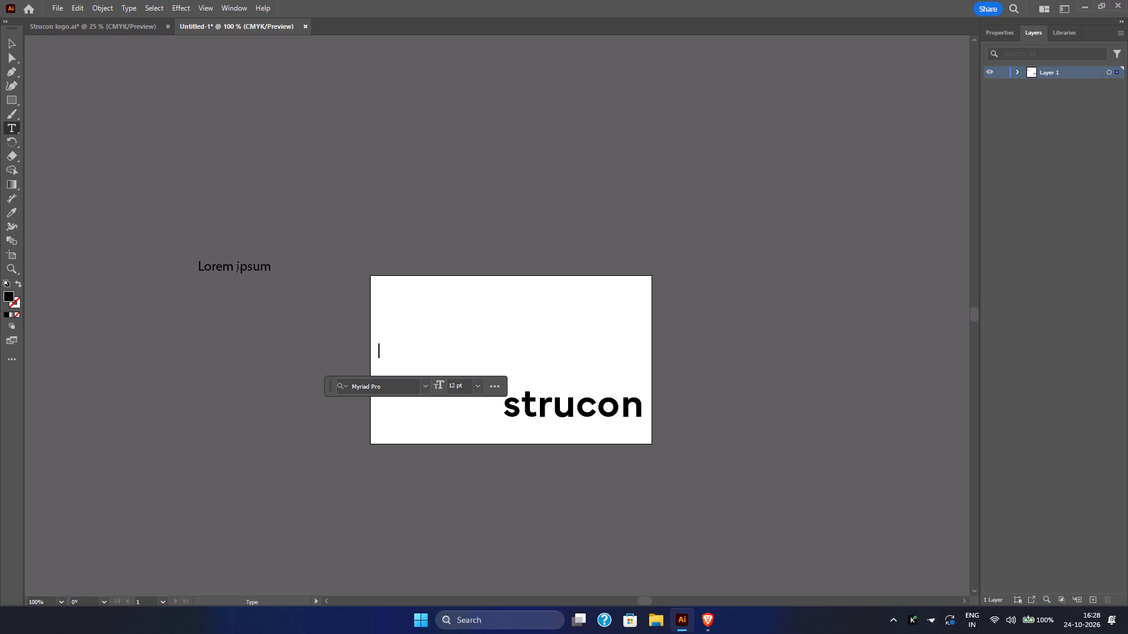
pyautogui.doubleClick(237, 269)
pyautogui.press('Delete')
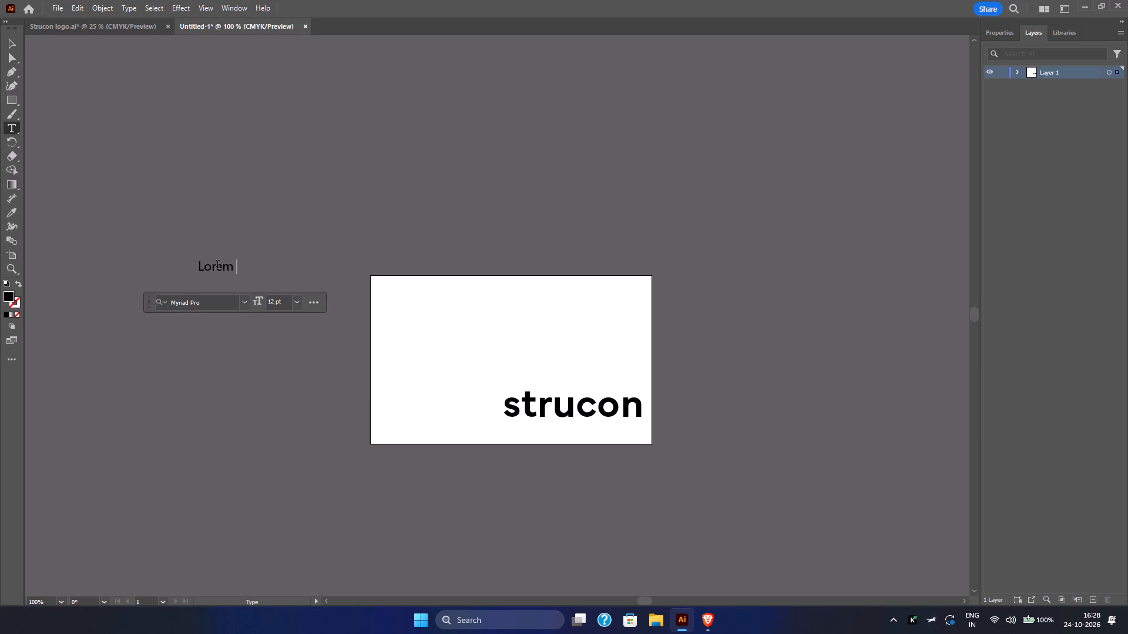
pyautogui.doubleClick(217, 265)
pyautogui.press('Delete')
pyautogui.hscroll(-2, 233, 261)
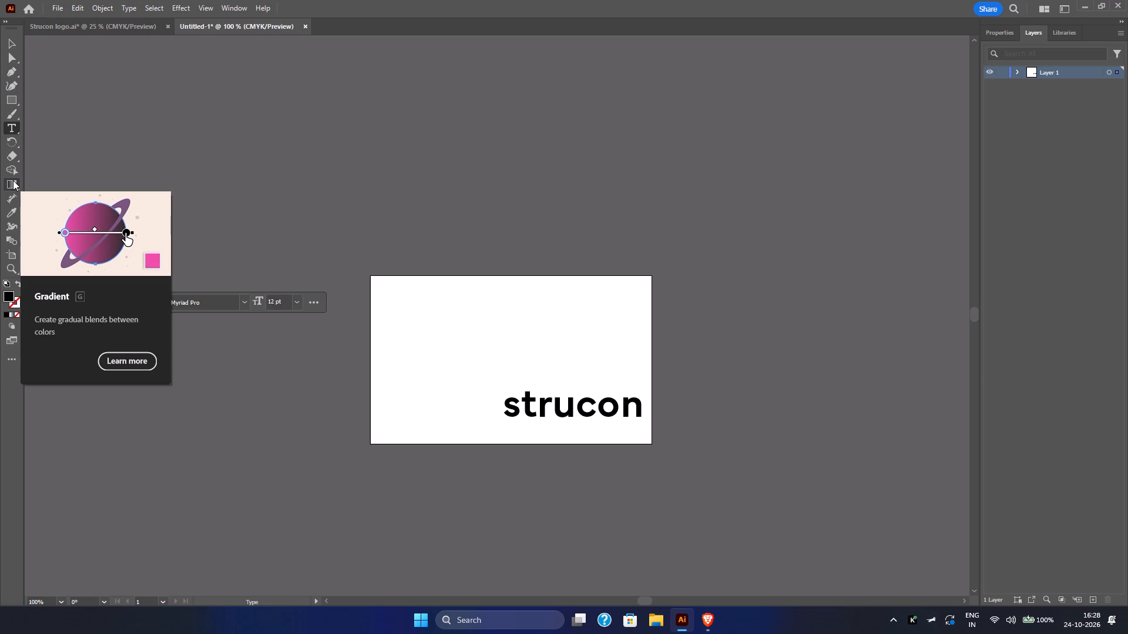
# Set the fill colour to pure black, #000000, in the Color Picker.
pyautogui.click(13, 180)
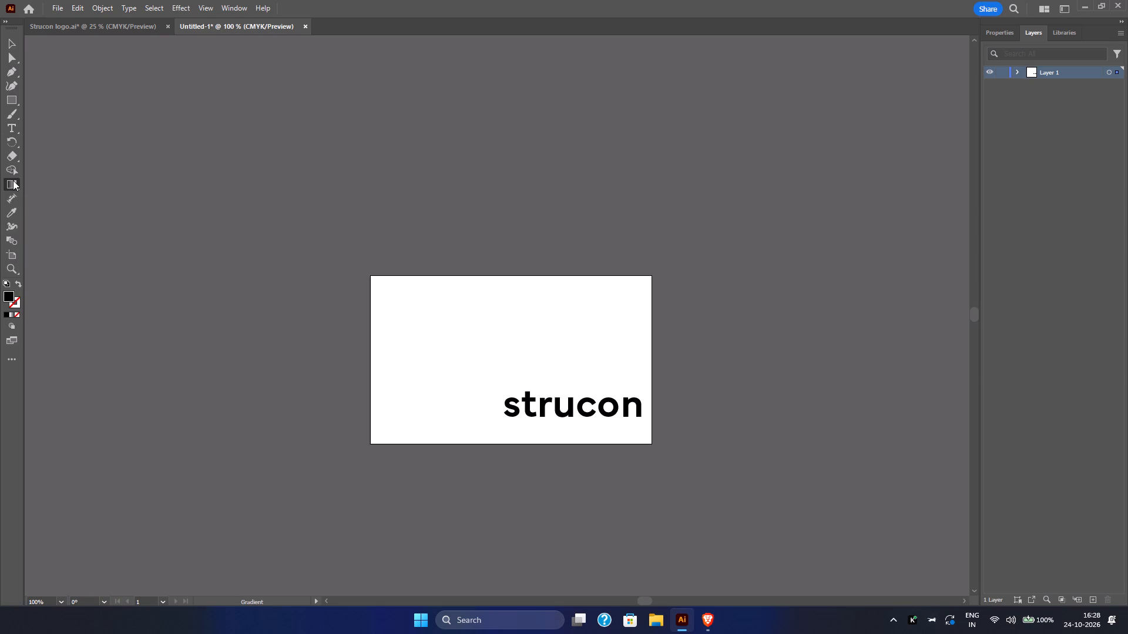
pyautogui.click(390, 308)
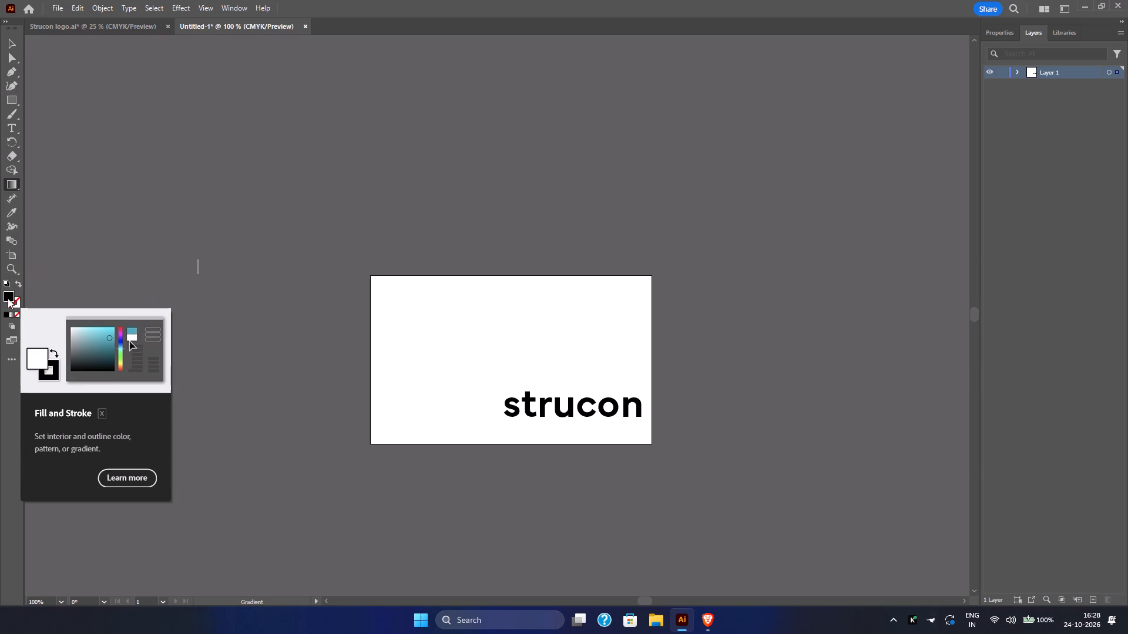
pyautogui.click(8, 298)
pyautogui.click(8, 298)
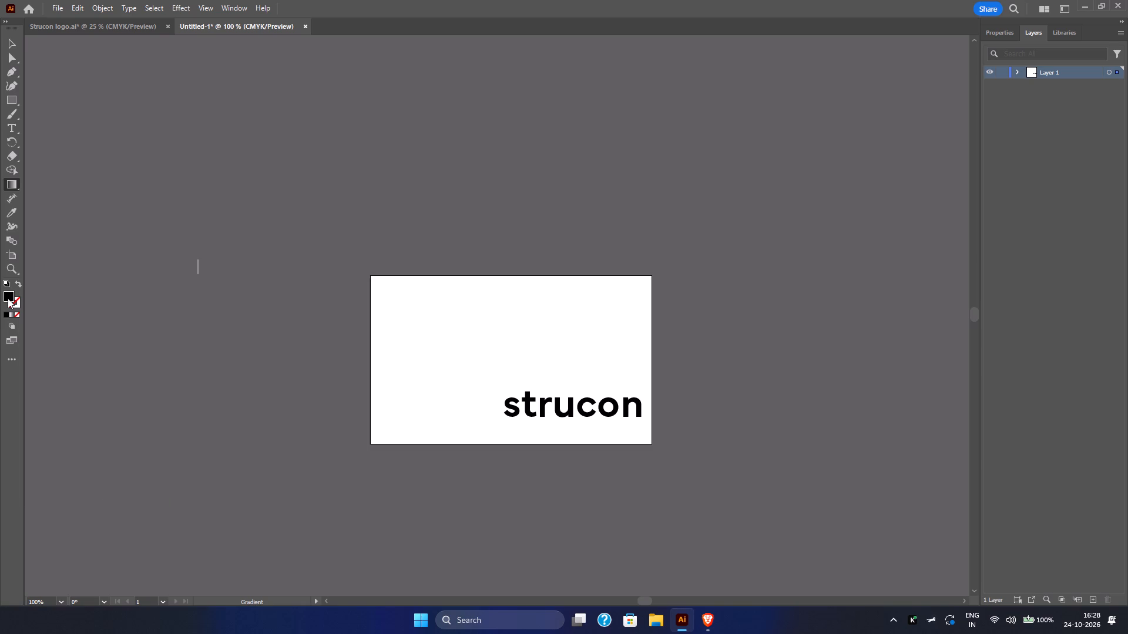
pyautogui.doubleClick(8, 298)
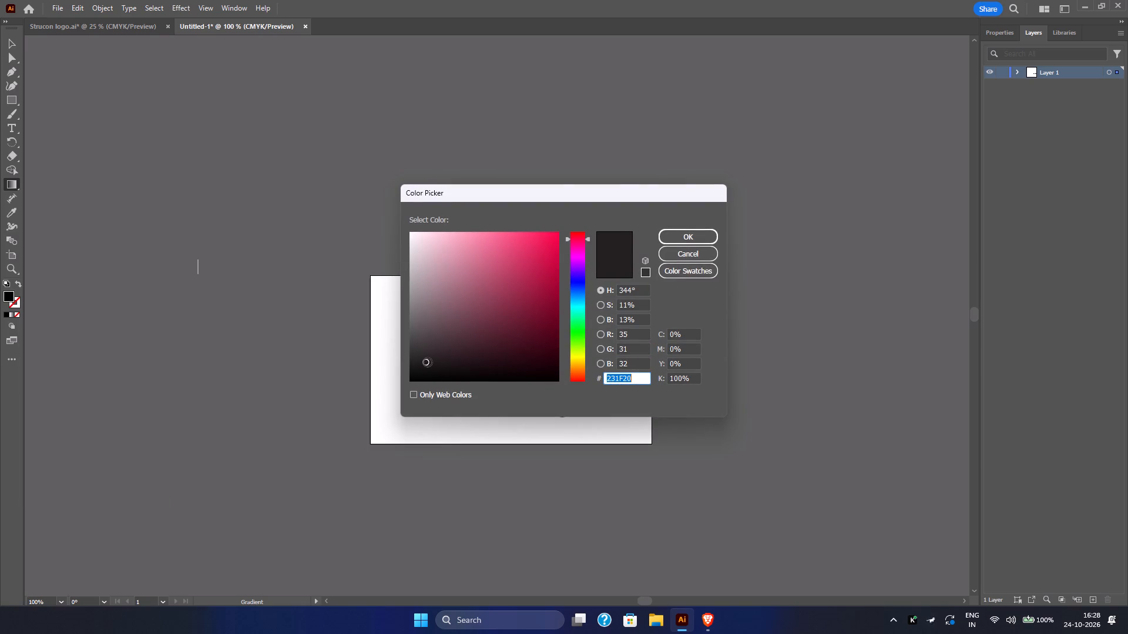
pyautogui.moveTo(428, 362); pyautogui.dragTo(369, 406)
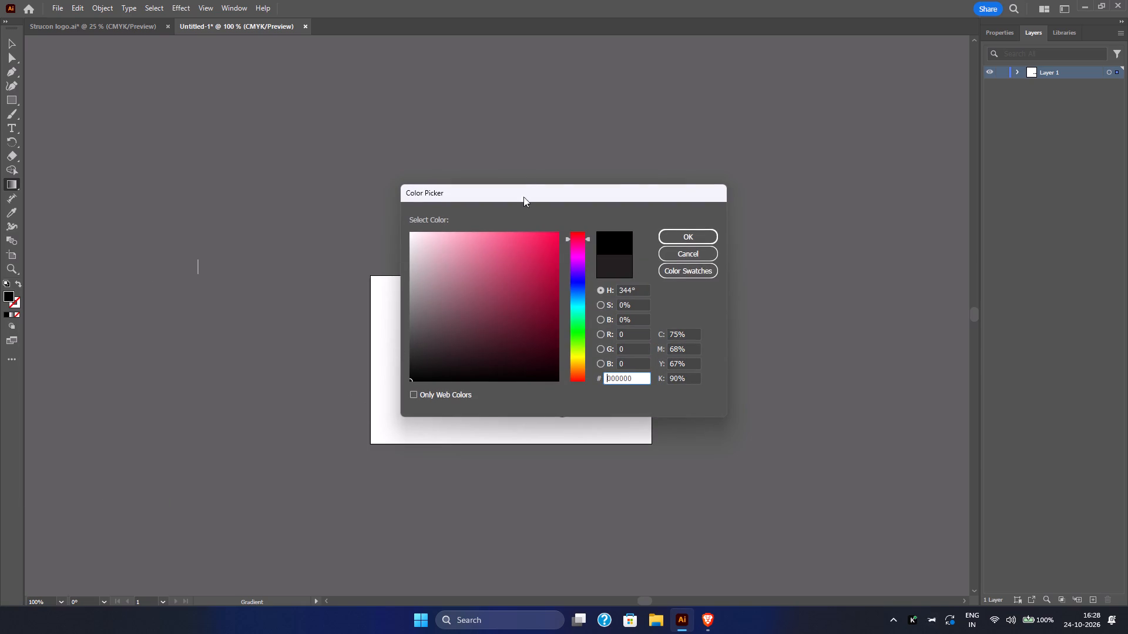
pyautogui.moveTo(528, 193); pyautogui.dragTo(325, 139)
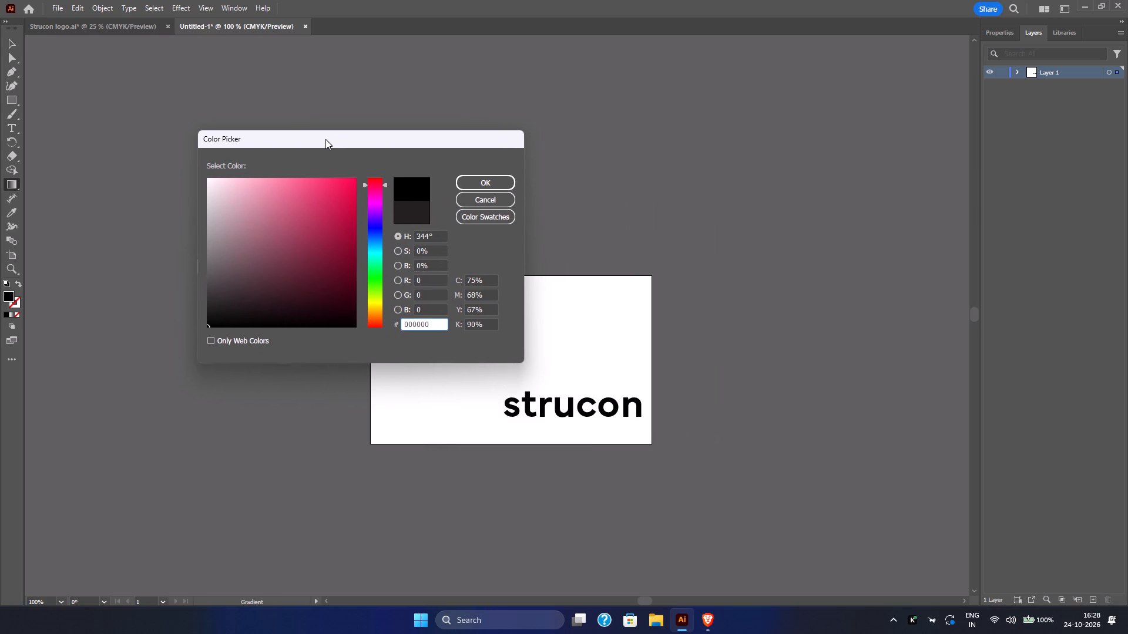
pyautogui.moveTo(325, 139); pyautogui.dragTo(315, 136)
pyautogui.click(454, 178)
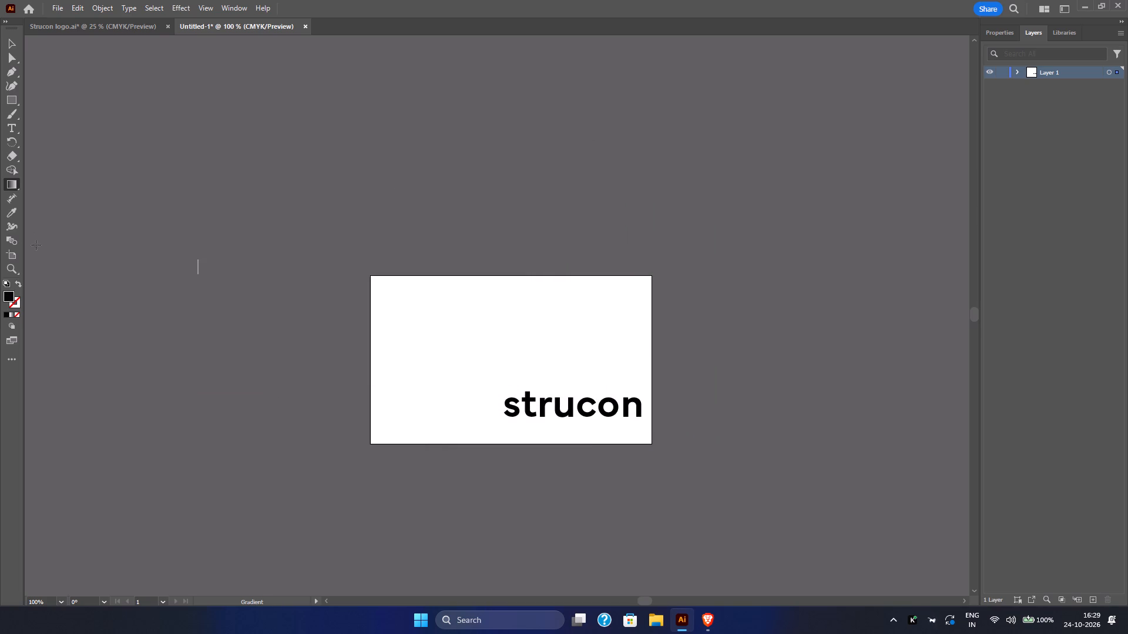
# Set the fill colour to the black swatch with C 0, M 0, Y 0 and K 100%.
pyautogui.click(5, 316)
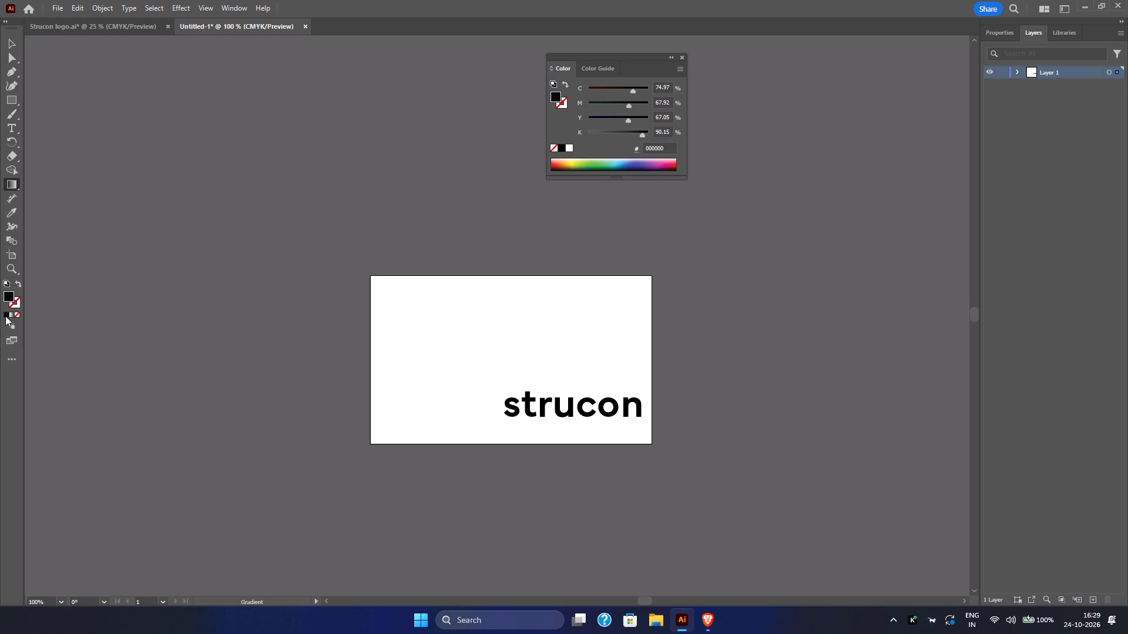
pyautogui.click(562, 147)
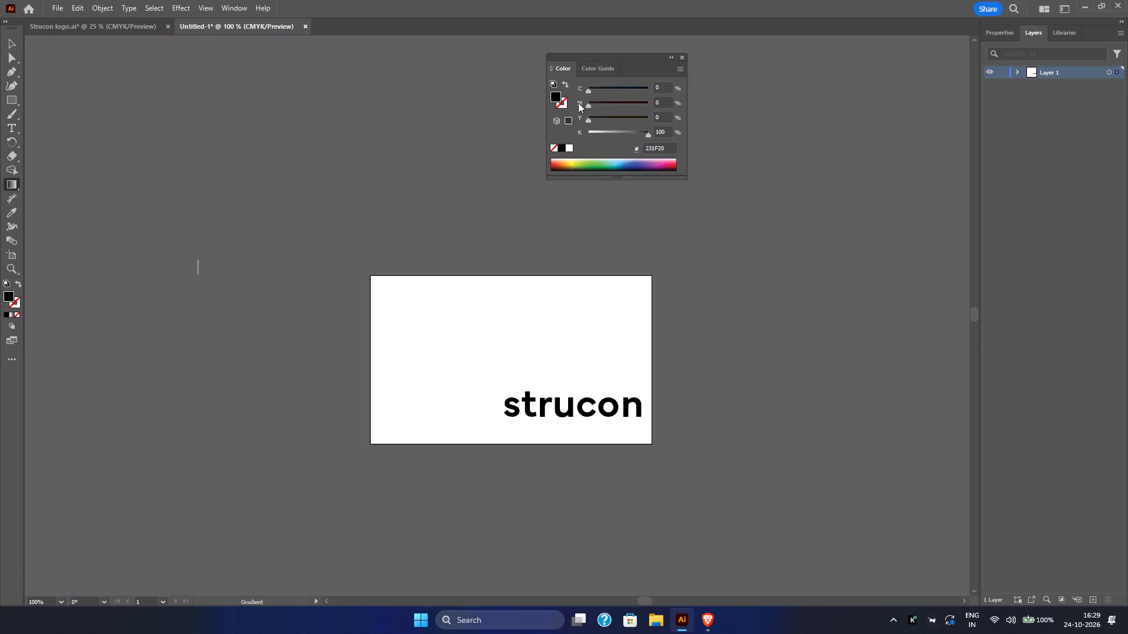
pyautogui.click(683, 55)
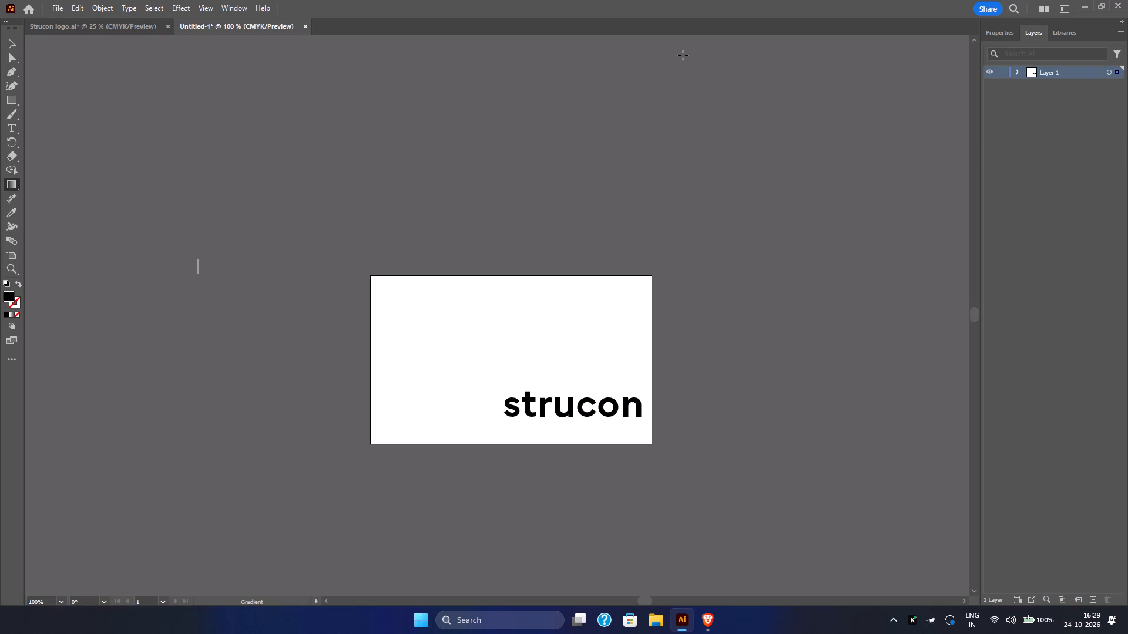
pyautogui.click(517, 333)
# Select and delete the empty text object left outside the artboard beside the card.
pyautogui.click(6, 48)
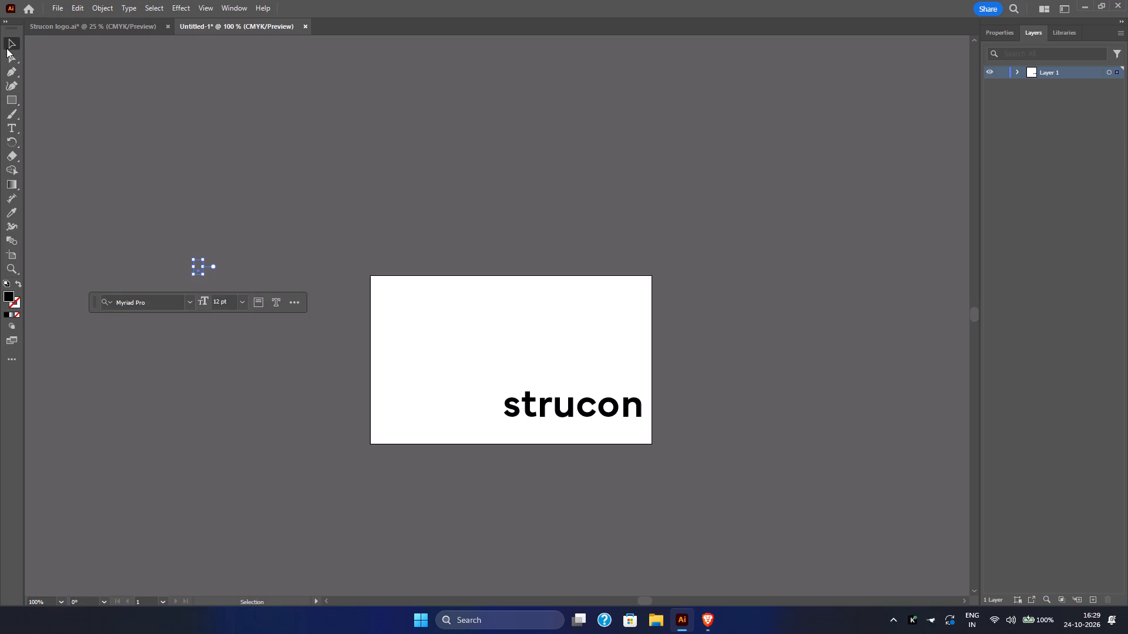
pyautogui.moveTo(124, 190); pyautogui.dragTo(230, 279)
pyautogui.press('Delete')
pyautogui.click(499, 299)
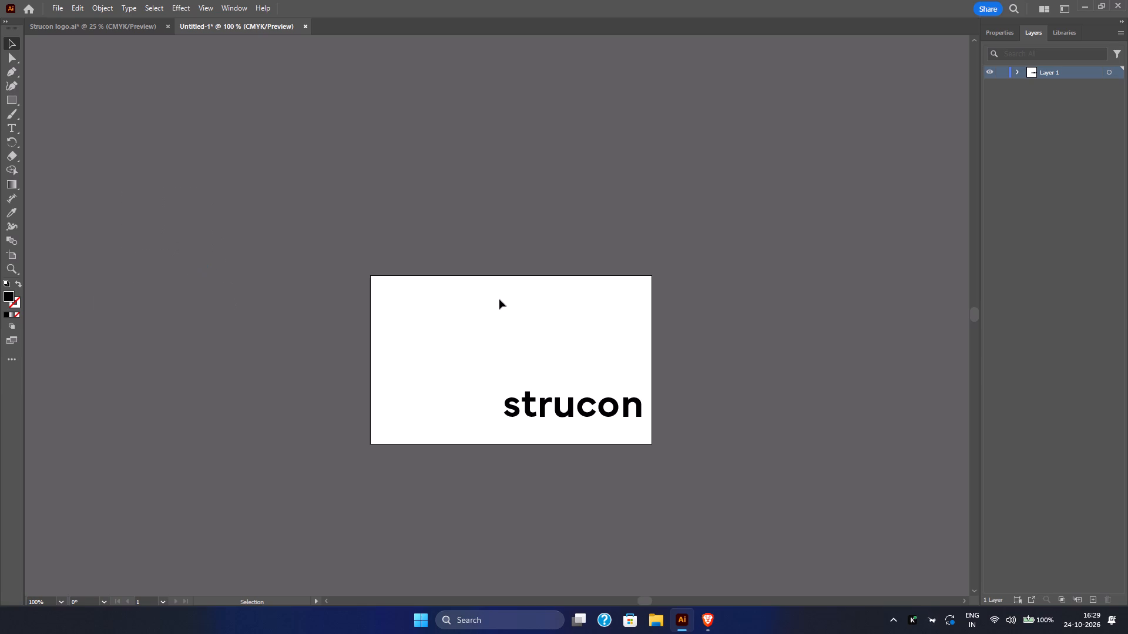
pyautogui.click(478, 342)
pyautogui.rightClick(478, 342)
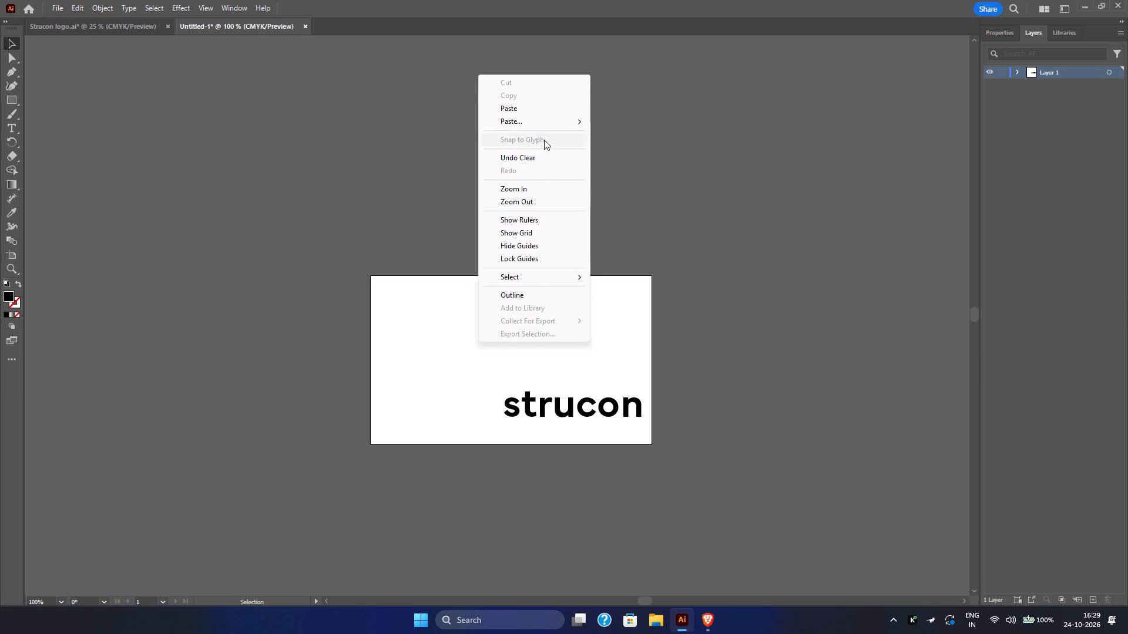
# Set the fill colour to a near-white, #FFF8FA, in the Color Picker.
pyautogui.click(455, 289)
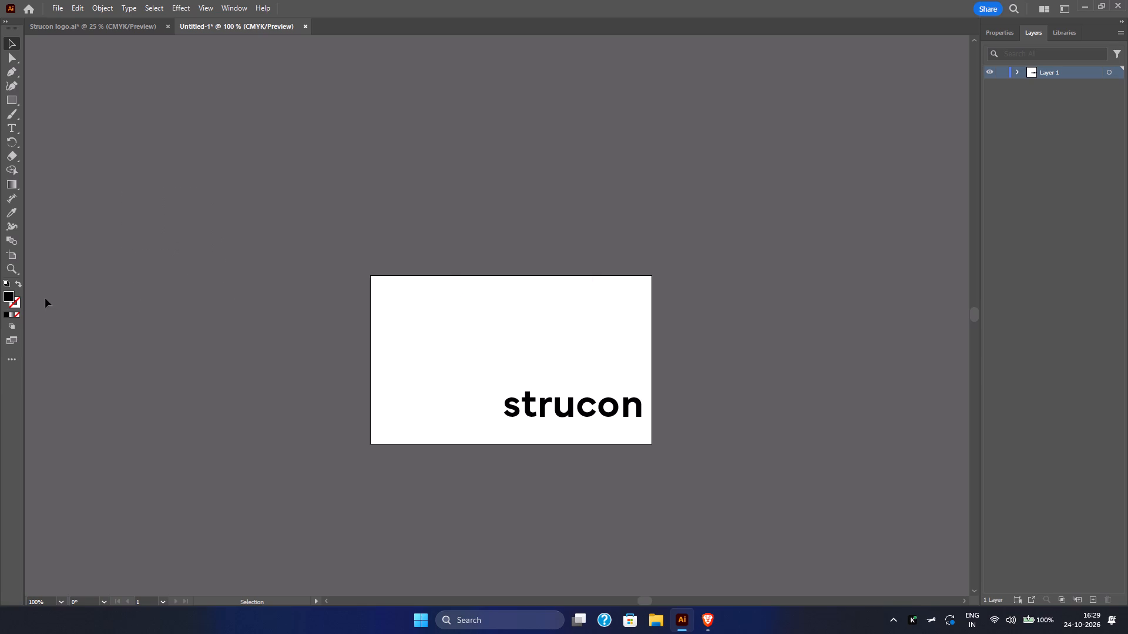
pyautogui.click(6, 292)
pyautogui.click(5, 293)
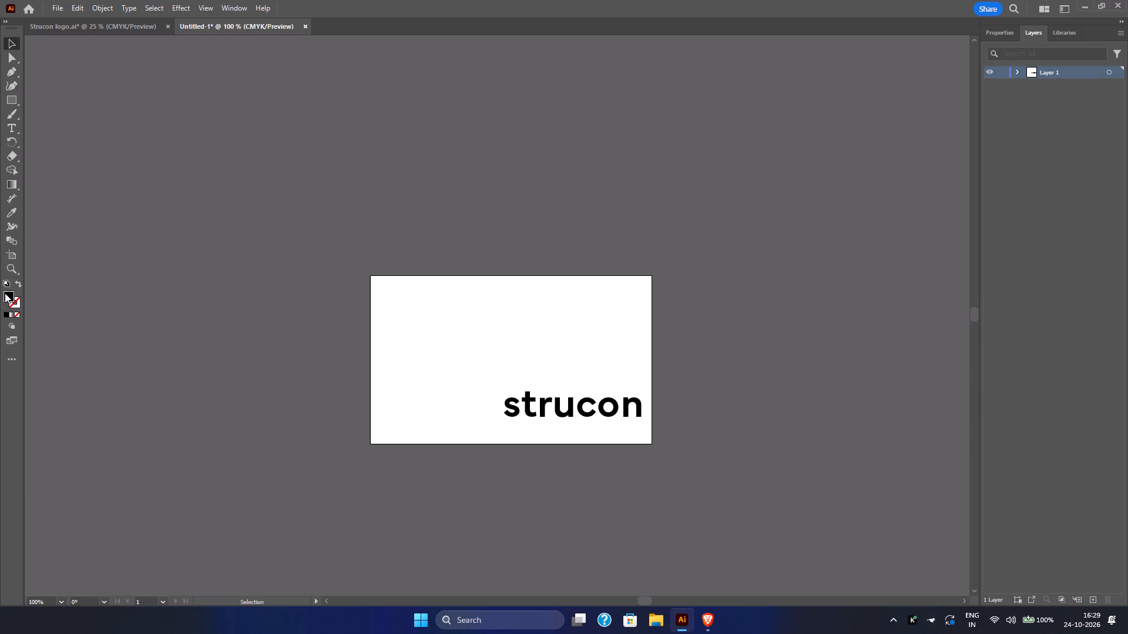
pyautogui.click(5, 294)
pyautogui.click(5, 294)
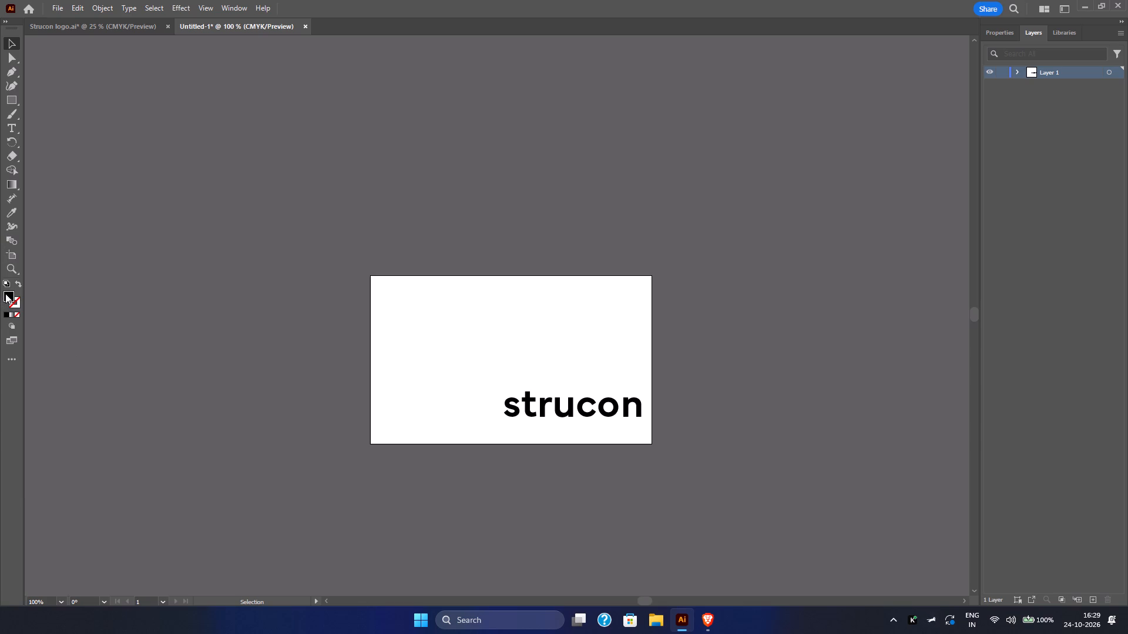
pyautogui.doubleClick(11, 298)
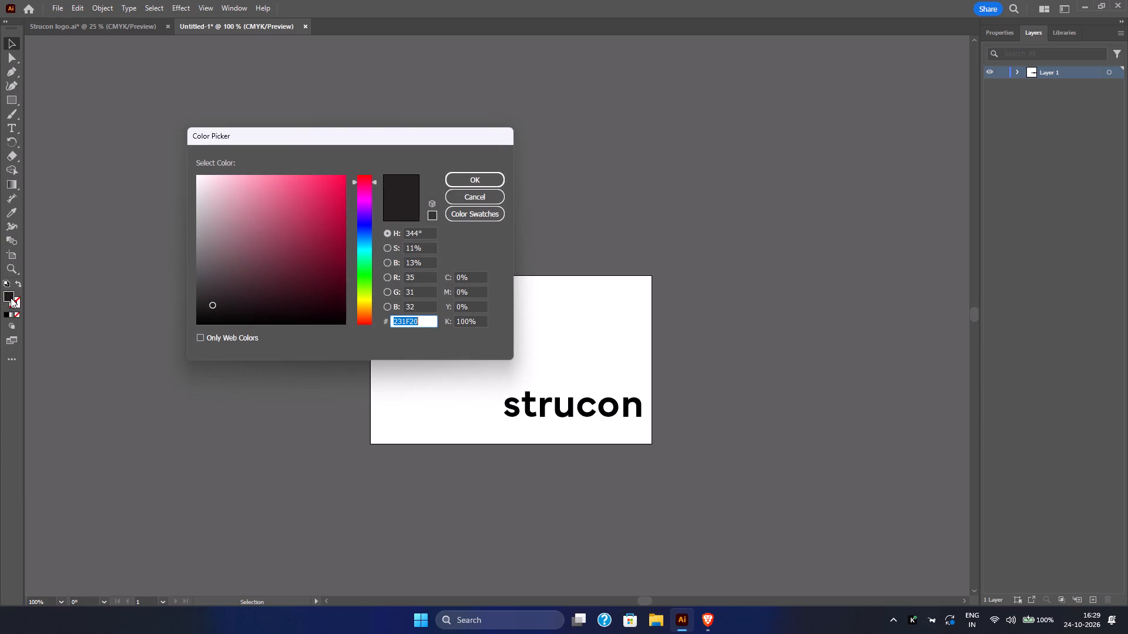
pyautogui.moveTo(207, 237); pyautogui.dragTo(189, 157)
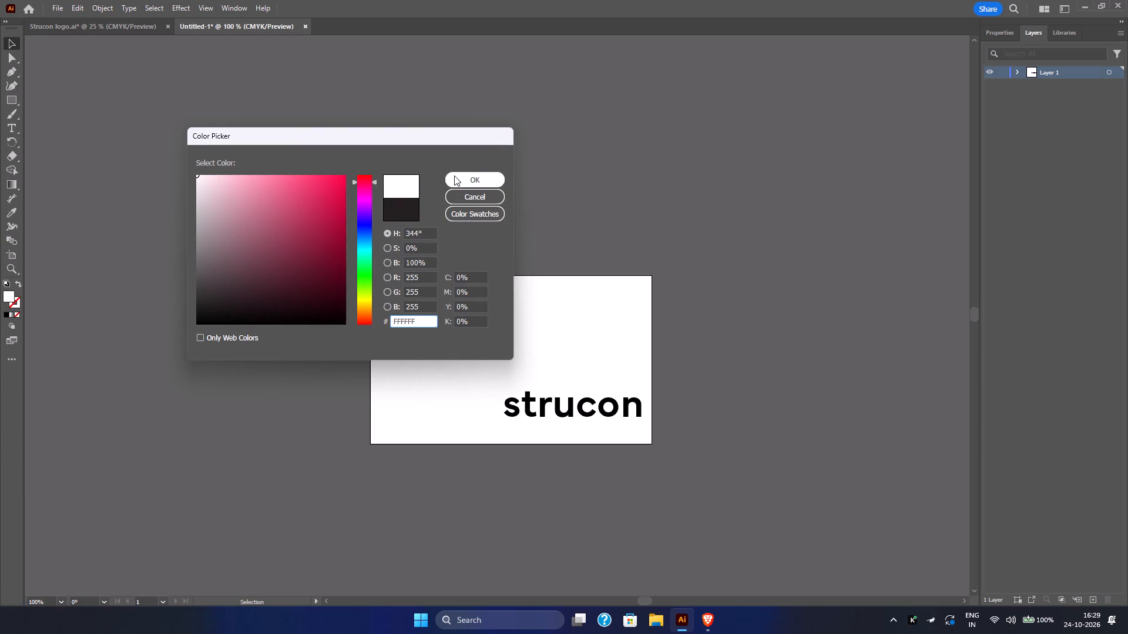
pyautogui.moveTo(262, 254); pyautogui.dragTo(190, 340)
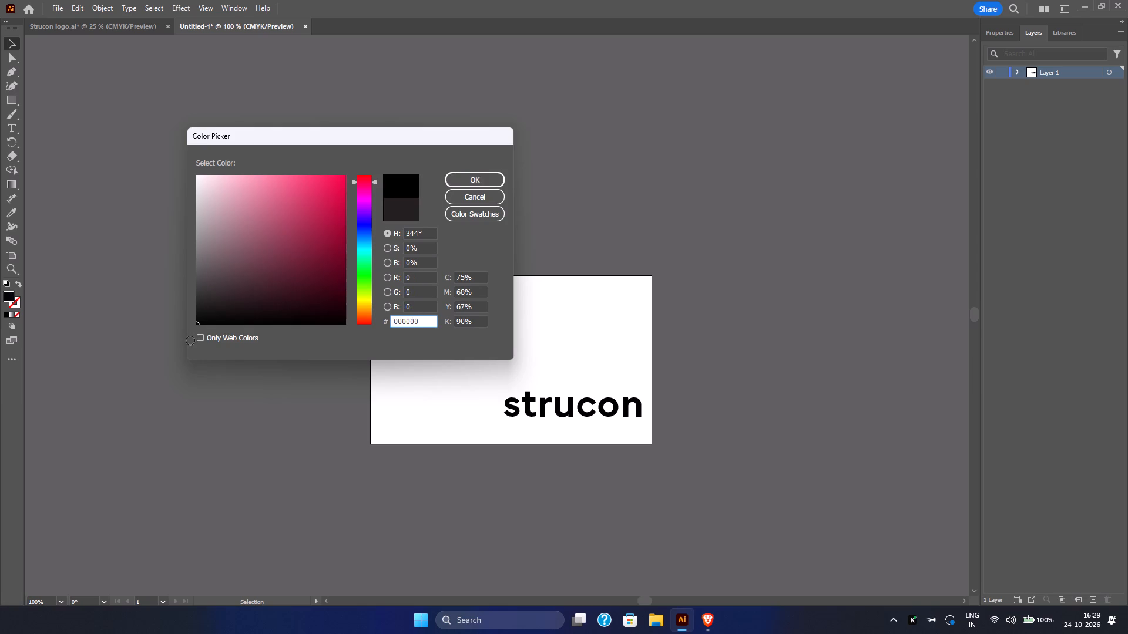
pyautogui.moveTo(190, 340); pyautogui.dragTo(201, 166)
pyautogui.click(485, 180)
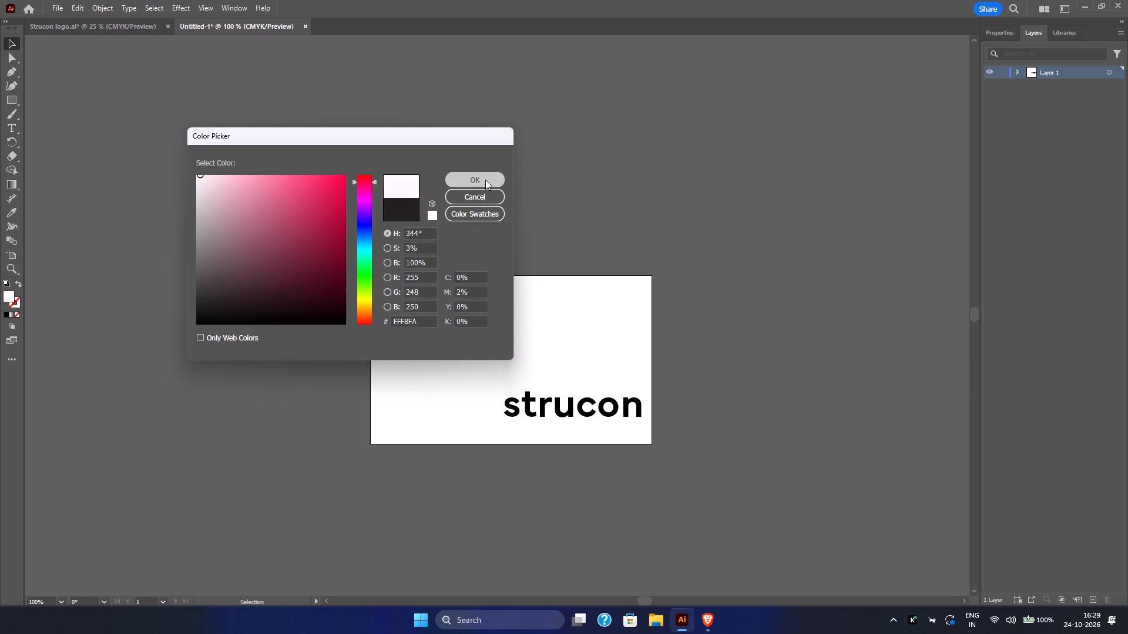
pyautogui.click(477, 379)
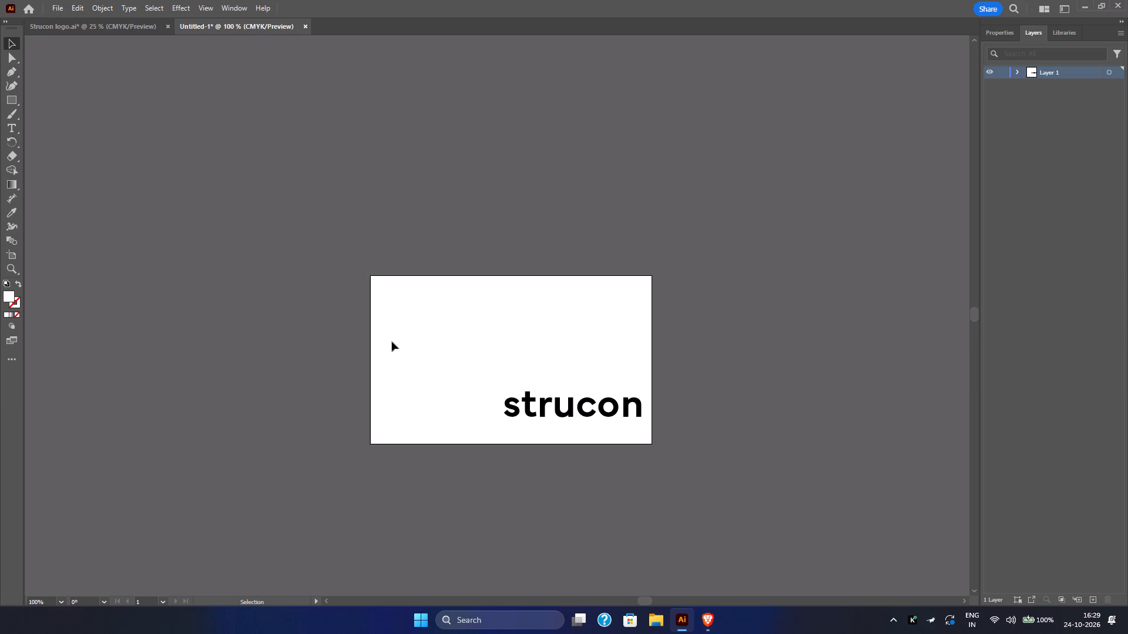
# Set the fill colour to black by picking the darkest shade in the Color Picker.
pyautogui.doubleClick(8, 295)
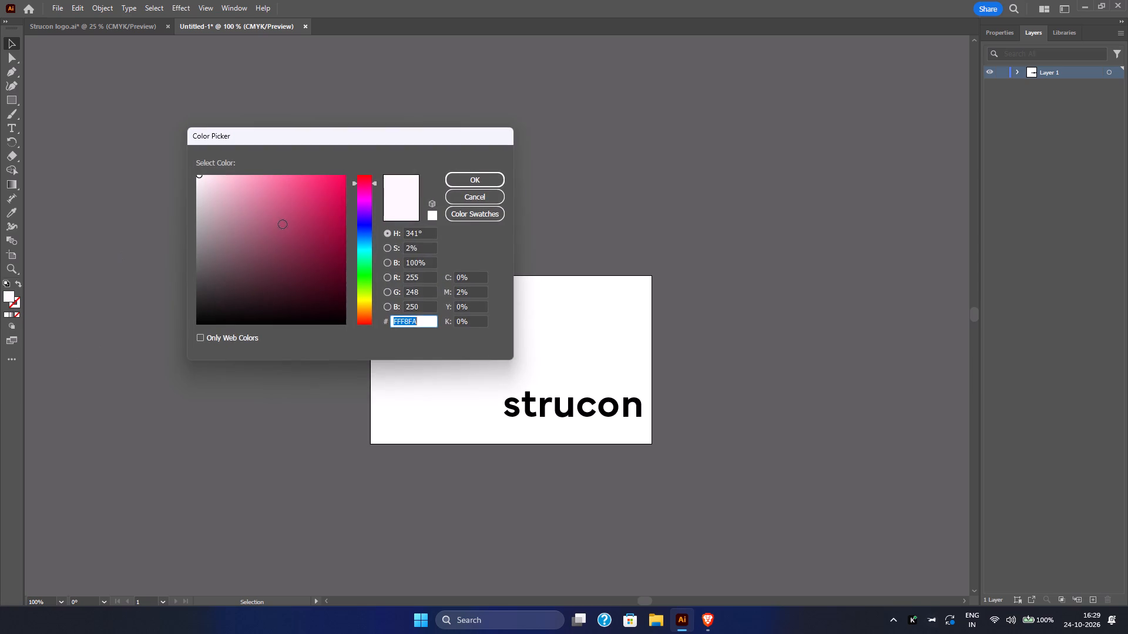
pyautogui.moveTo(283, 224); pyautogui.dragTo(466, 517)
pyautogui.click(460, 173)
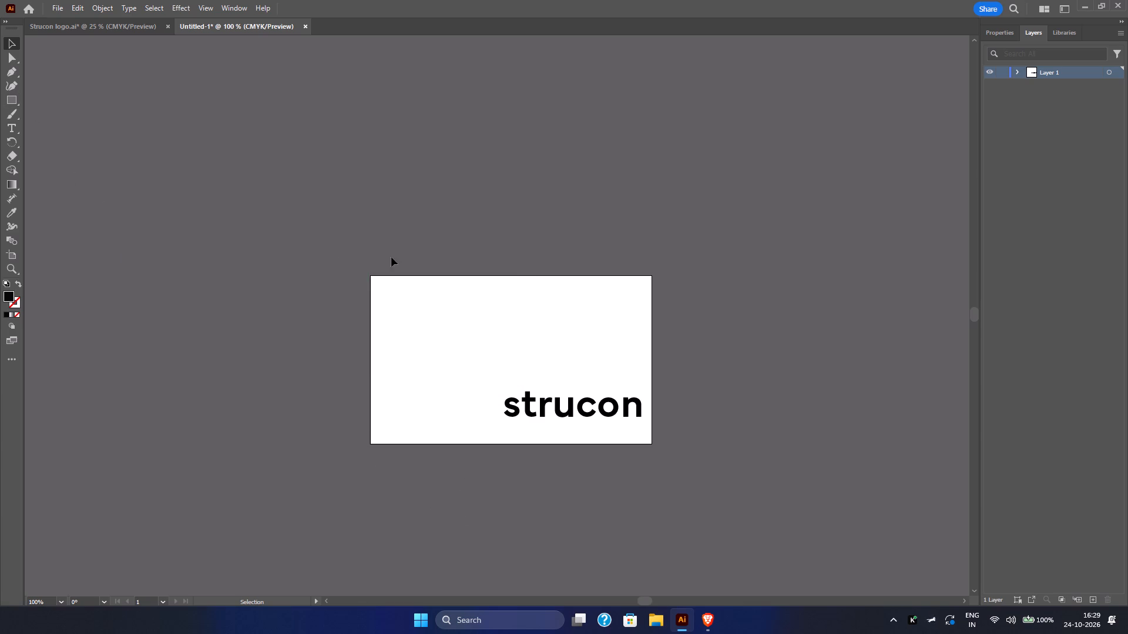
pyautogui.click(506, 331)
# Draw a black rectangle about 3.59 x 2.14 in covering the whole business card artboard.
pyautogui.click(16, 103)
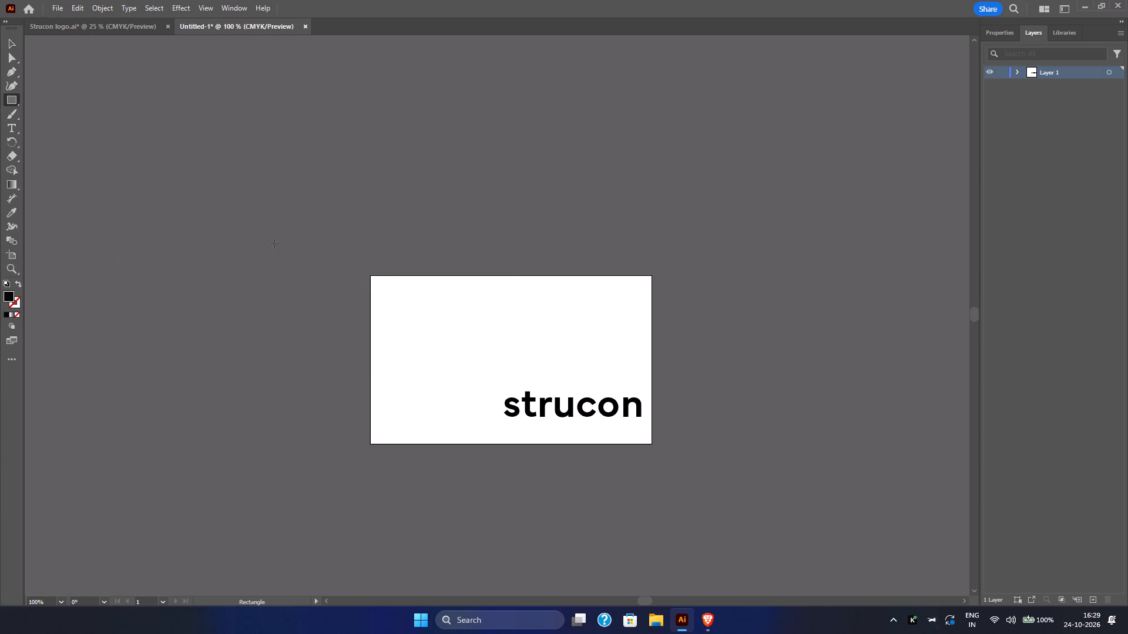
pyautogui.moveTo(362, 272); pyautogui.dragTo(722, 460)
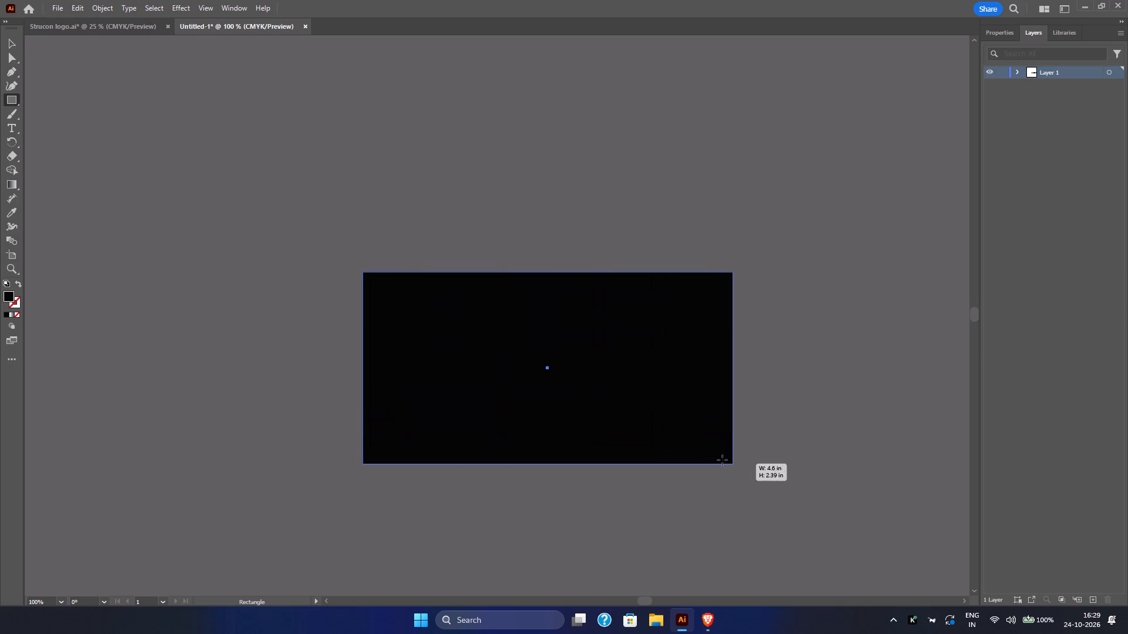
pyautogui.moveTo(722, 460); pyautogui.dragTo(653, 444)
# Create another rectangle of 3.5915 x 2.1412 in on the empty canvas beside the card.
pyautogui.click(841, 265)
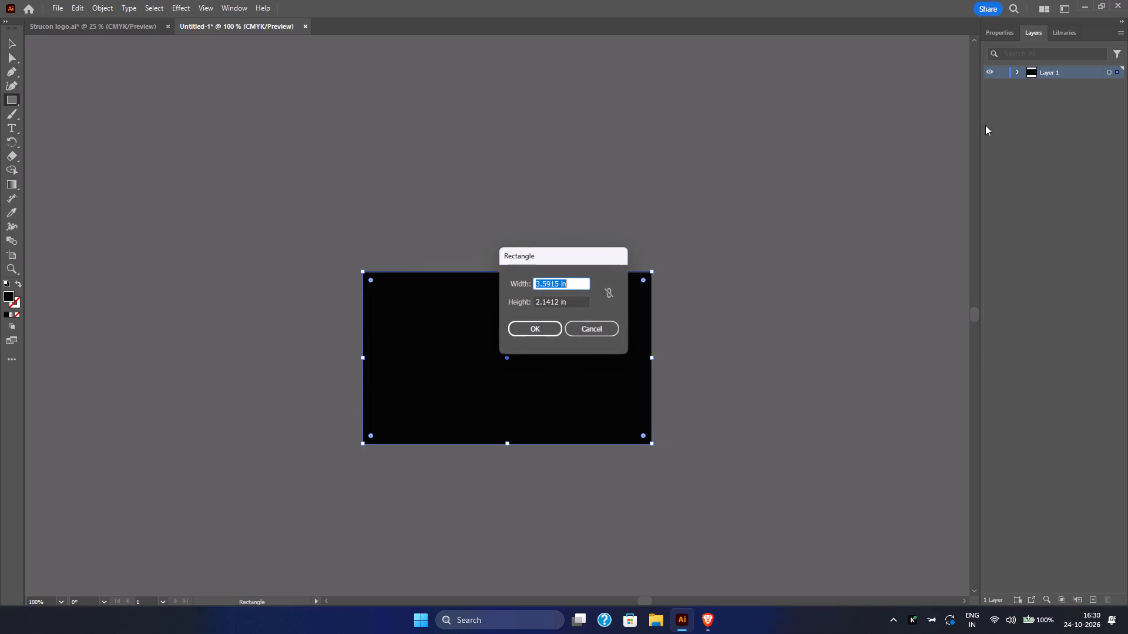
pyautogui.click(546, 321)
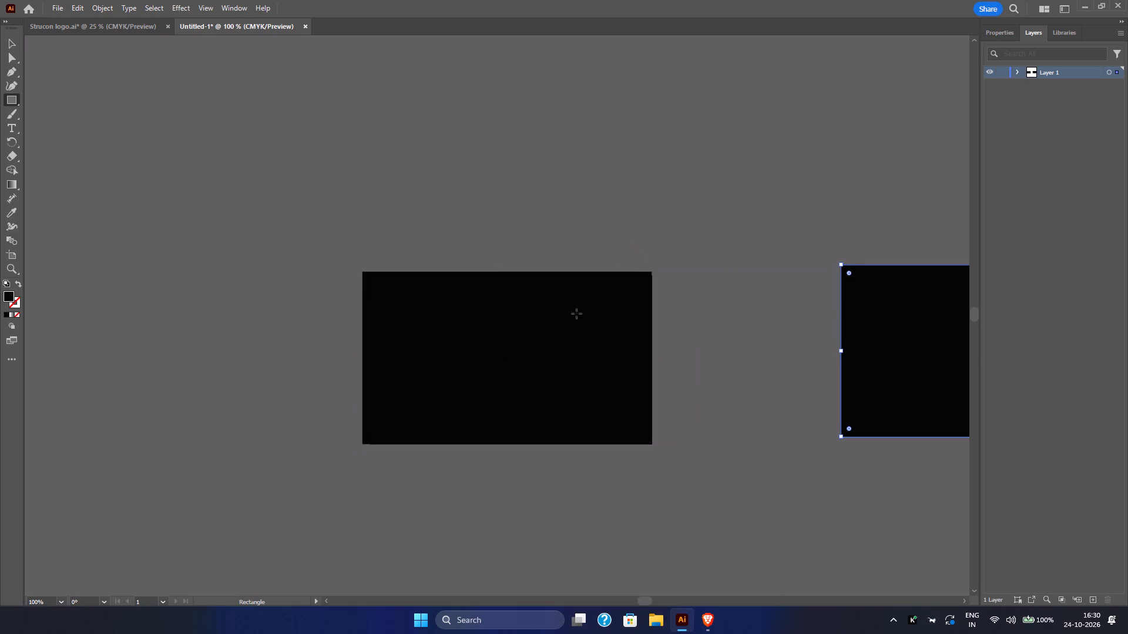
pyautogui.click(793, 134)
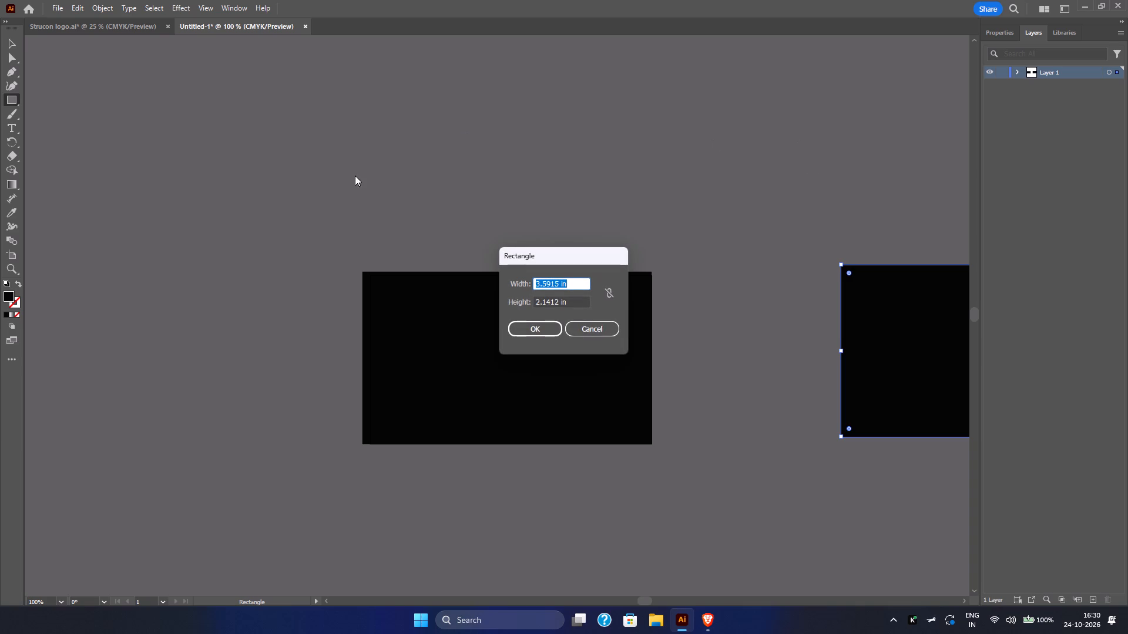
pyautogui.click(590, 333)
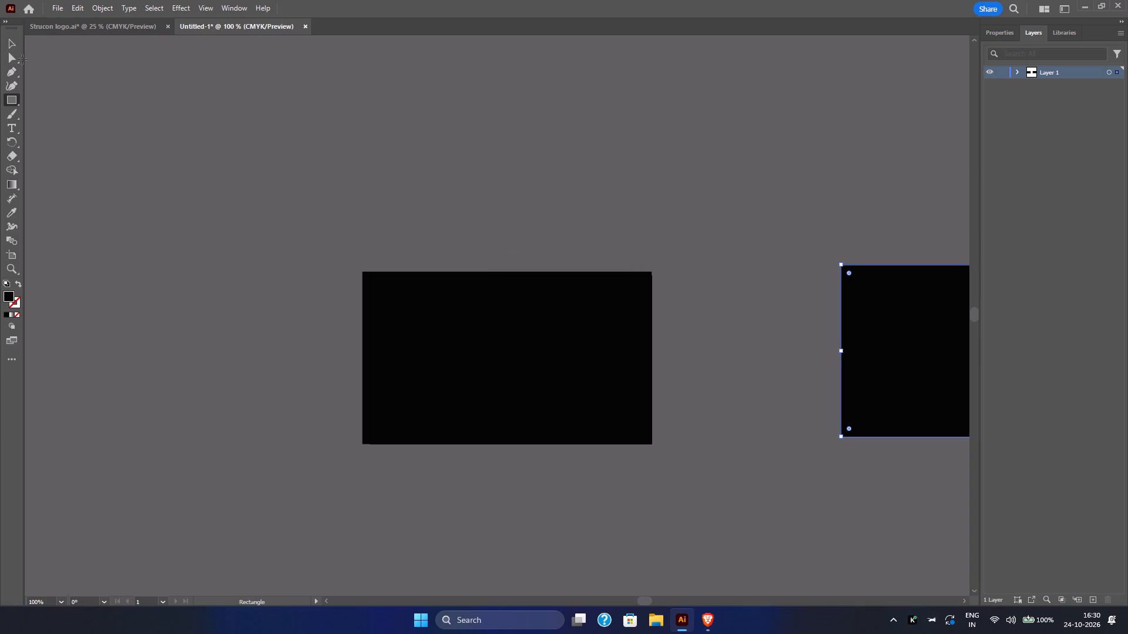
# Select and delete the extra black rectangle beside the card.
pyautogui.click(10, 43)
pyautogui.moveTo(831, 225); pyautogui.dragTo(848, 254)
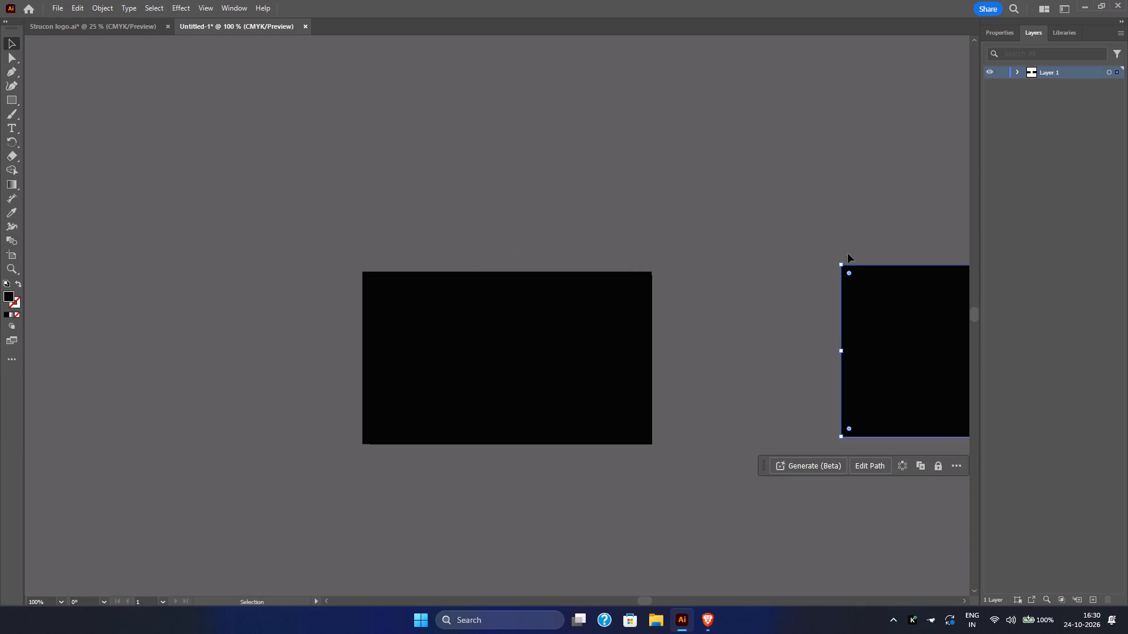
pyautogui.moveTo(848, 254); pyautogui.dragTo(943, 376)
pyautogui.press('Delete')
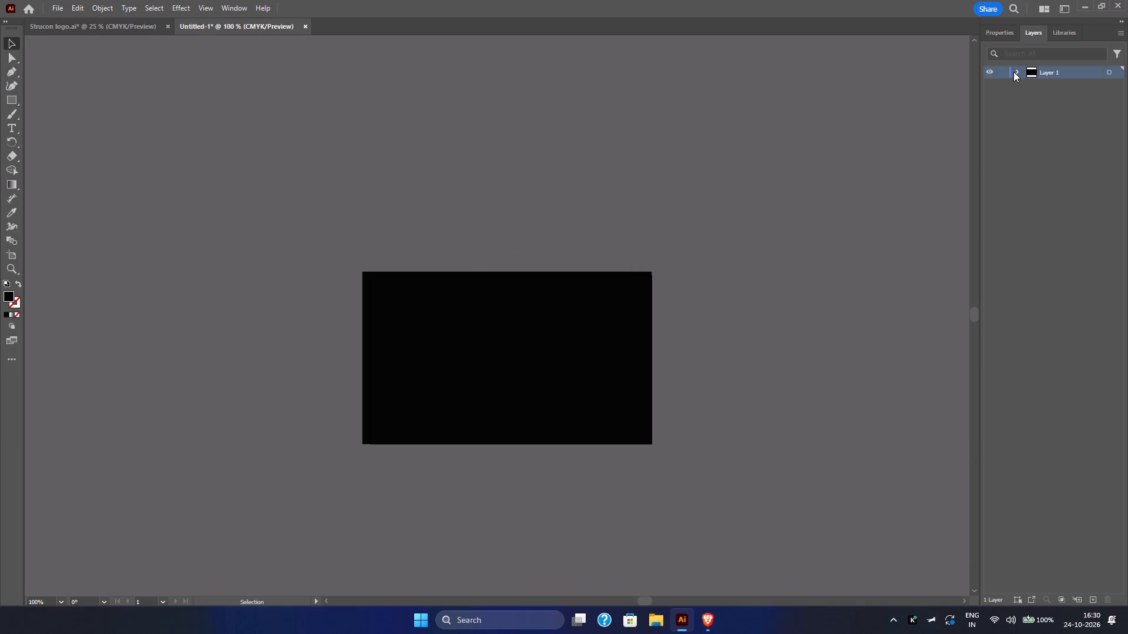
# Expand Layer 1 and move the strucon text above the rectangle in the stacking order.
pyautogui.click(1015, 72)
pyautogui.moveTo(1069, 123); pyautogui.dragTo(1069, 107)
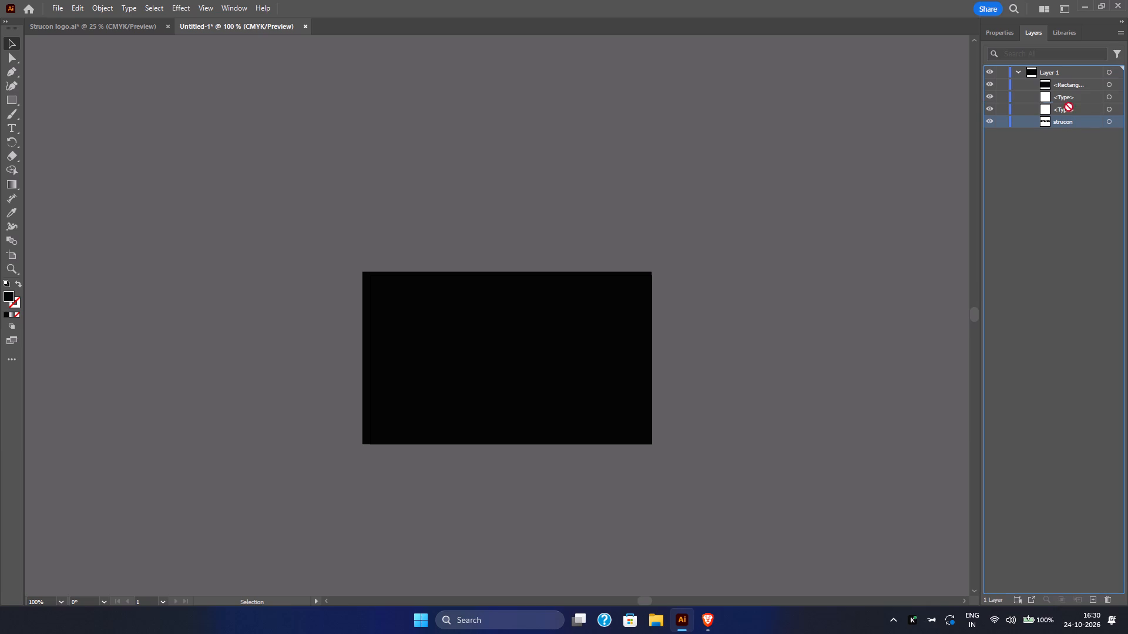
pyautogui.moveTo(1069, 107); pyautogui.dragTo(1074, 80)
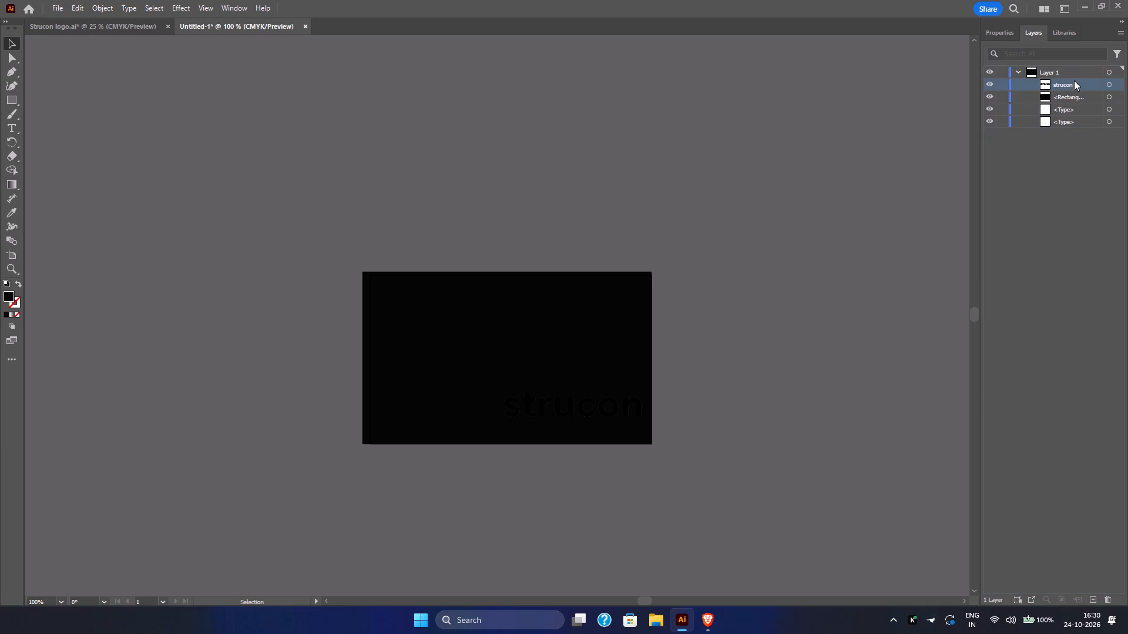
pyautogui.click(926, 322)
# Select the strucon wordmark on the black background and open its additional options.
pyautogui.doubleClick(1073, 86)
pyautogui.hscroll(-2, 1073, 86)
pyautogui.click(581, 394)
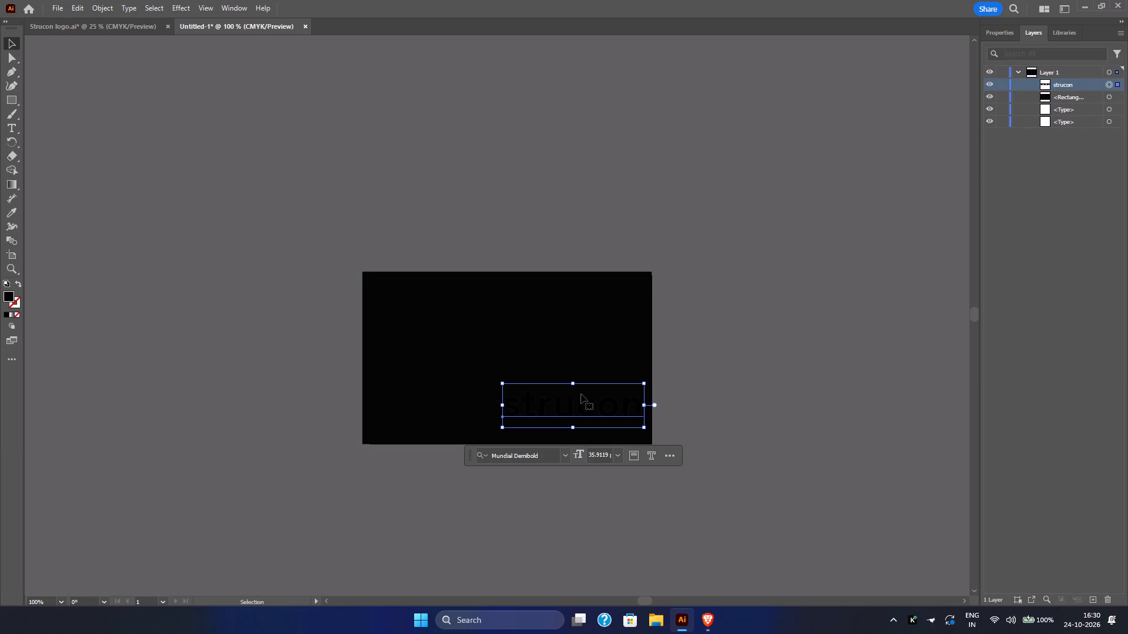
pyautogui.click(666, 453)
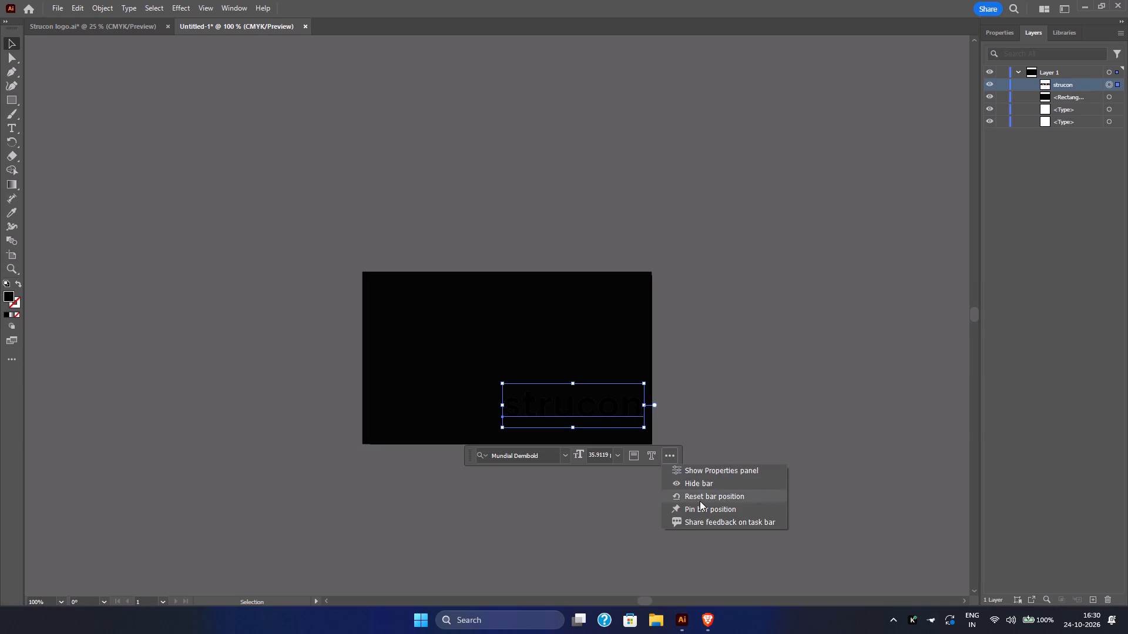